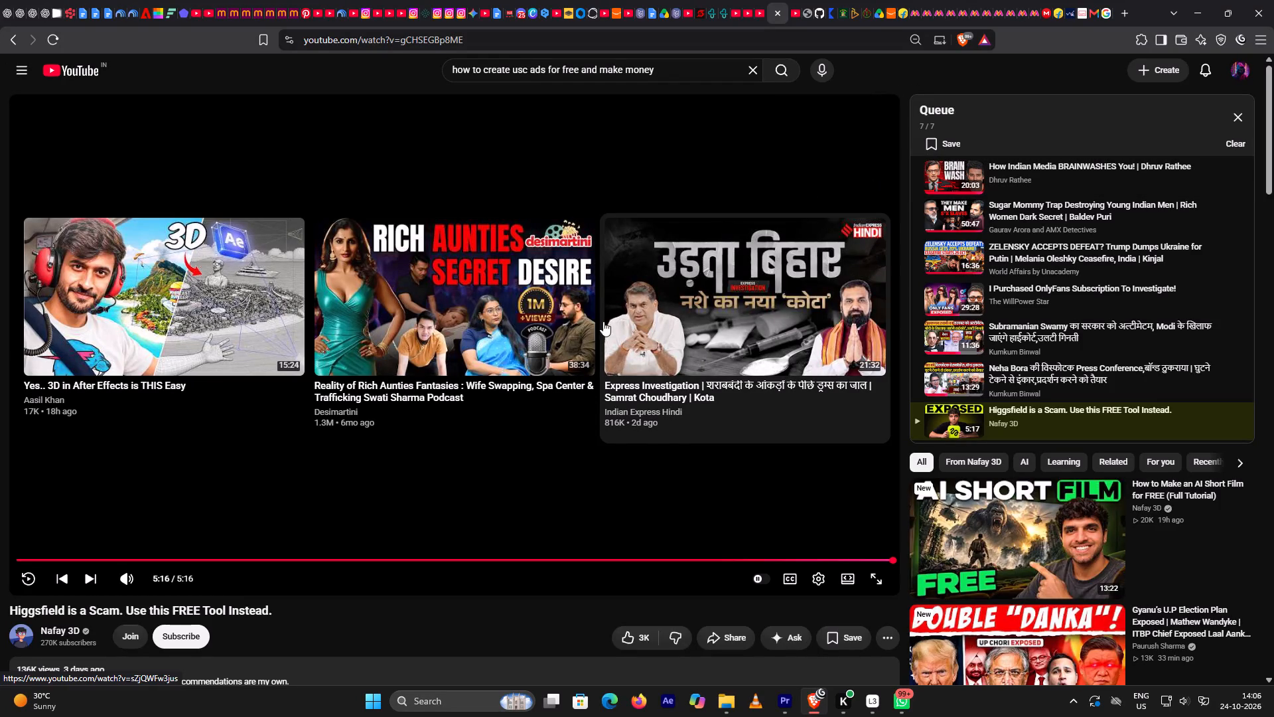
Play the suggested Desimartini podcast video from the finished video's end screen.
left_click(536, 323)
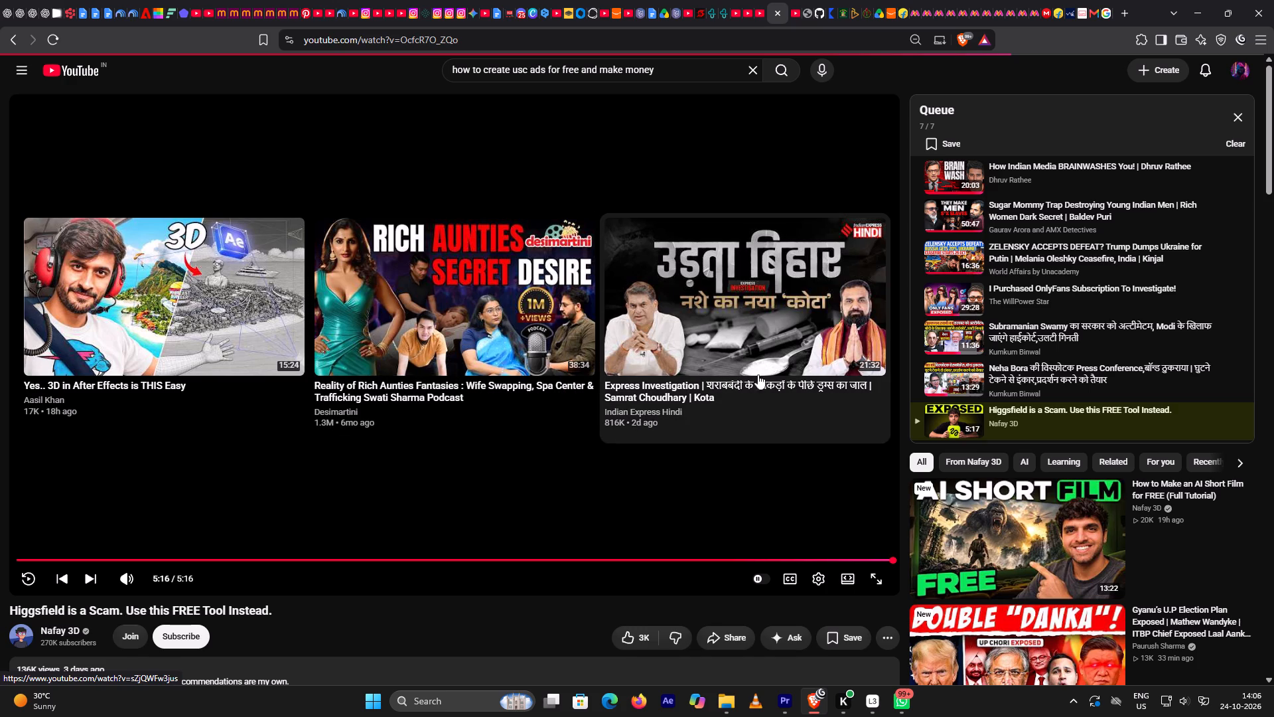
Search Google for "google vids" and open the Google Vids sign-in result.
left_click(1103, 15)
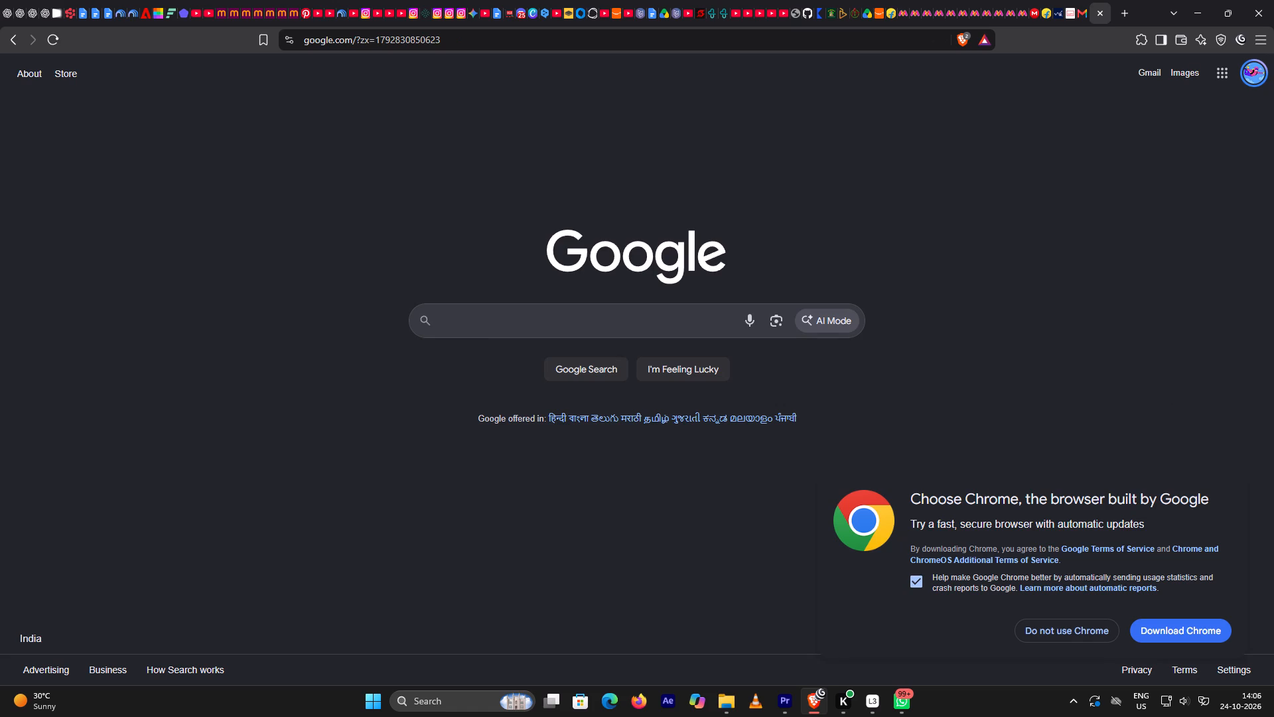
left_click(530, 323)
key("g")
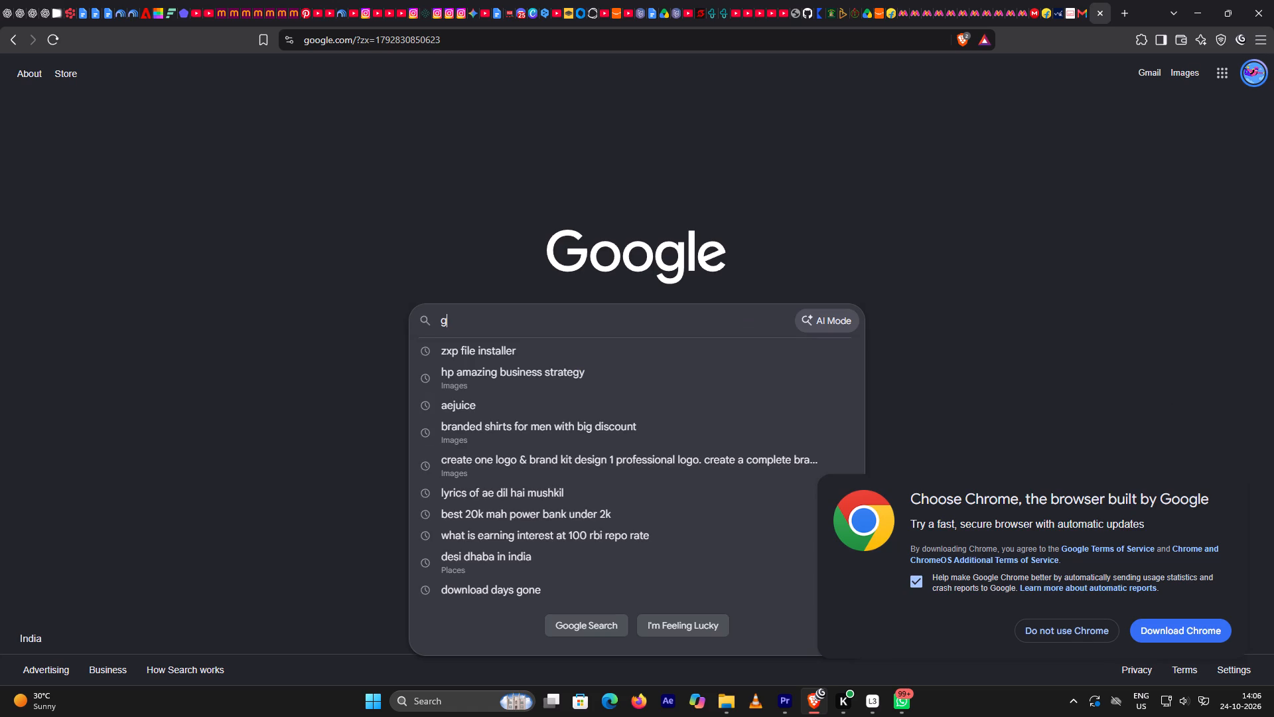
type("oogle")
key("space")
type("vid")
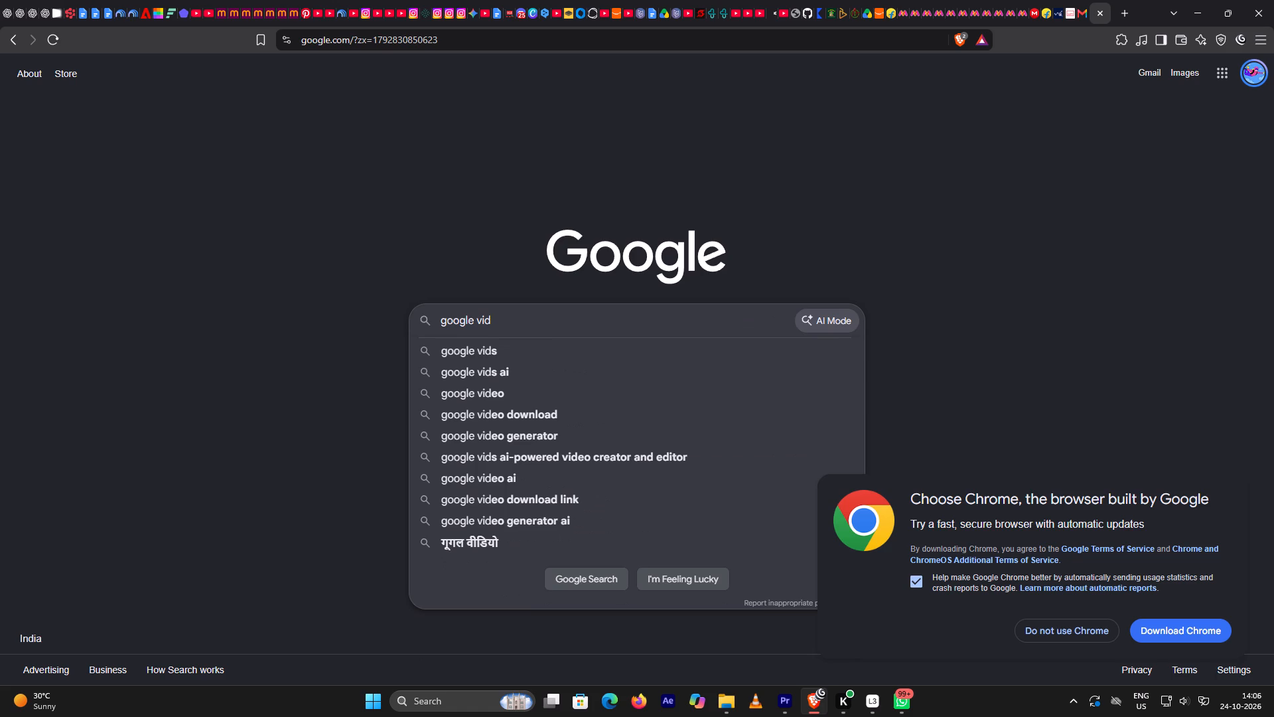
left_click(501, 351)
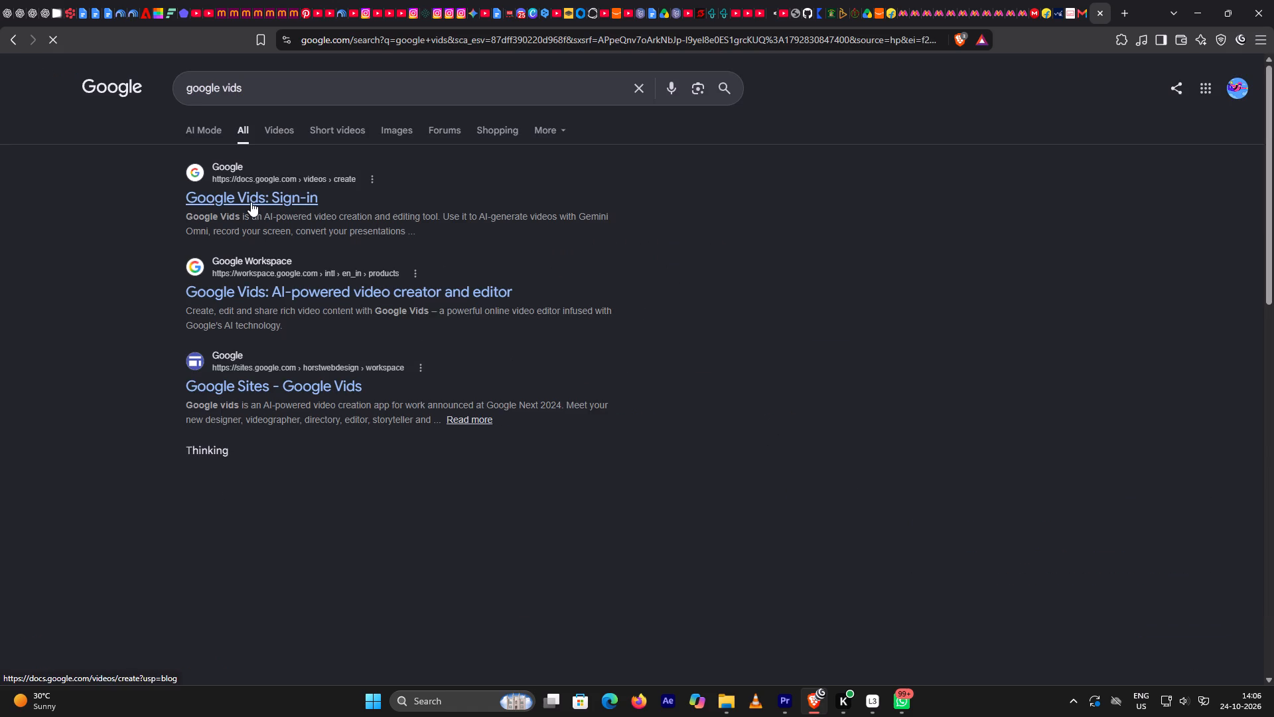
left_click(250, 201)
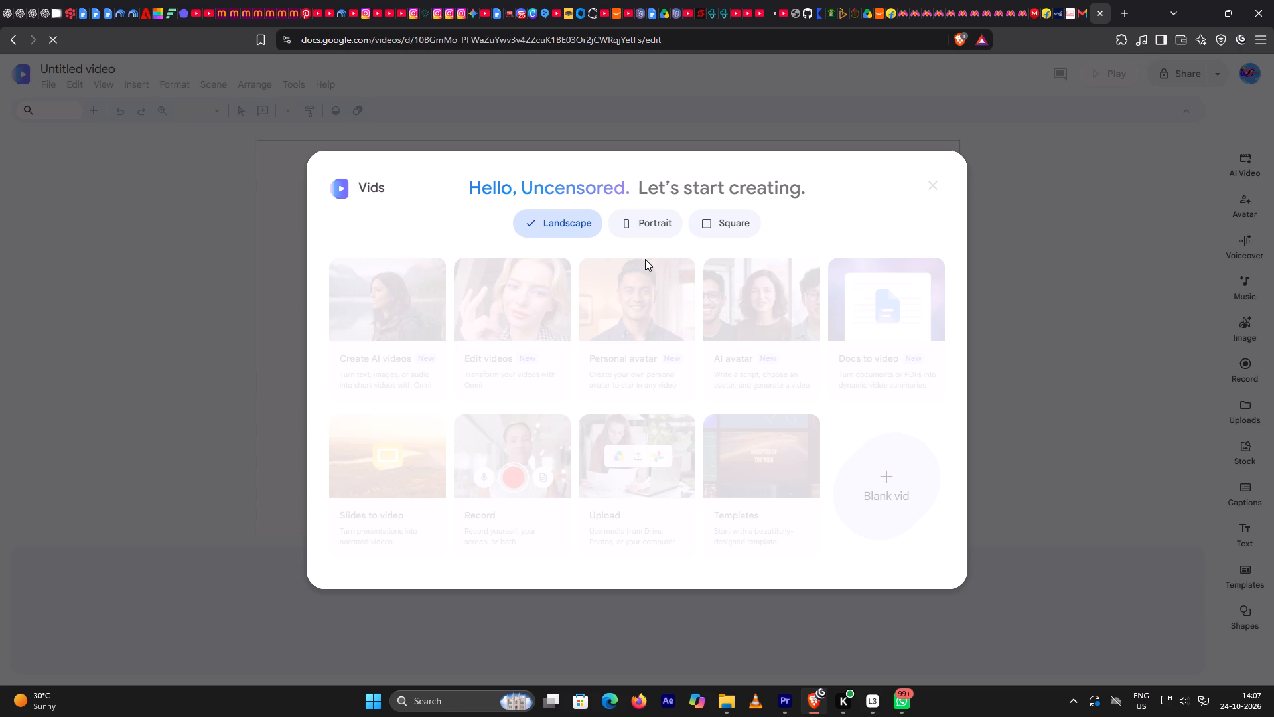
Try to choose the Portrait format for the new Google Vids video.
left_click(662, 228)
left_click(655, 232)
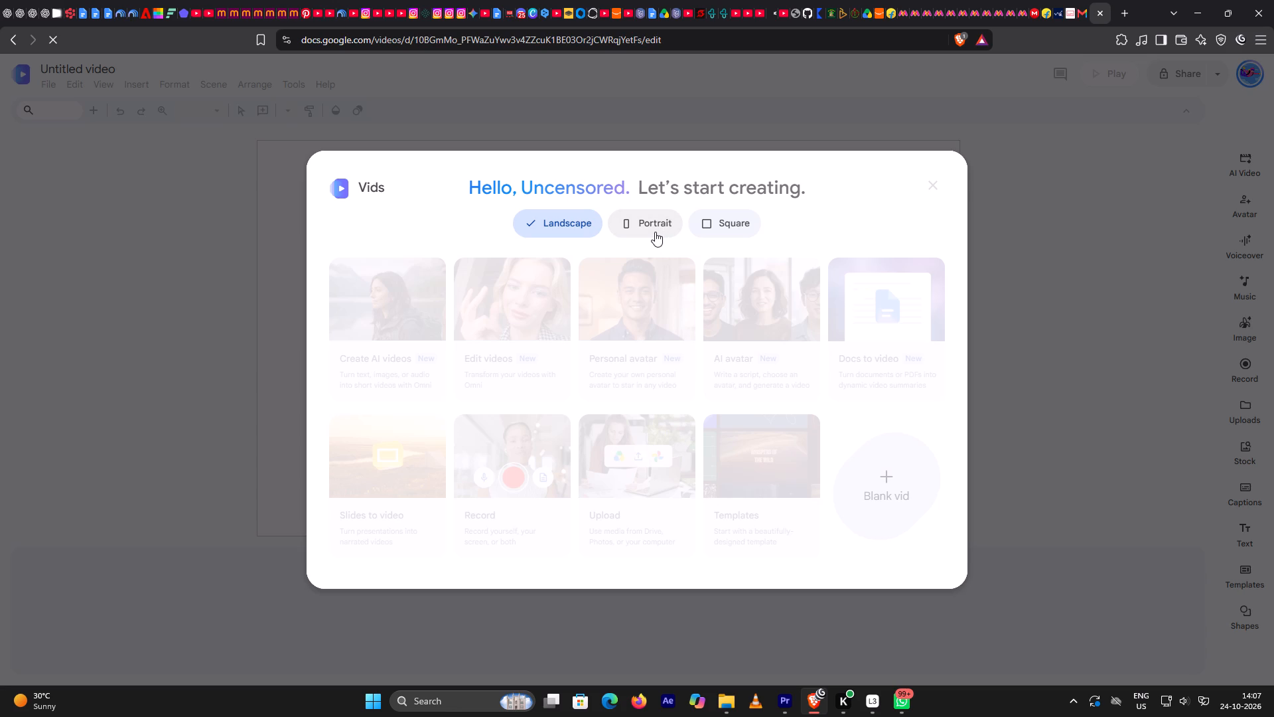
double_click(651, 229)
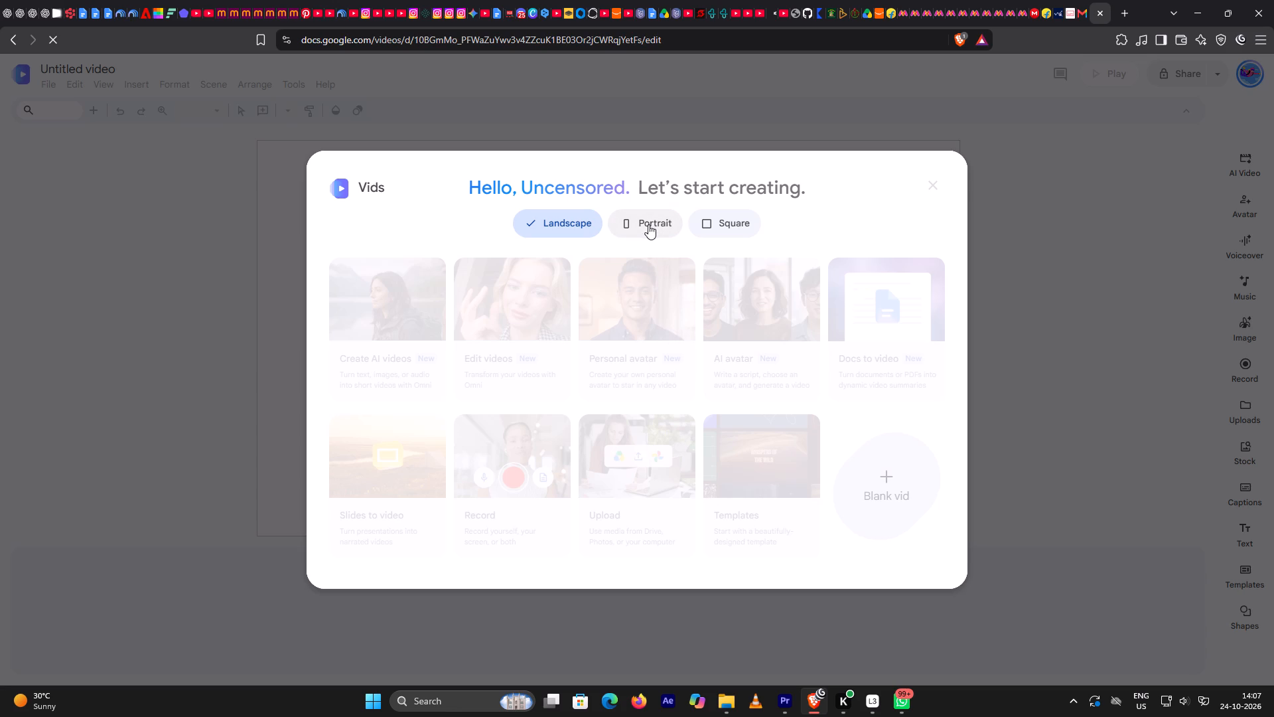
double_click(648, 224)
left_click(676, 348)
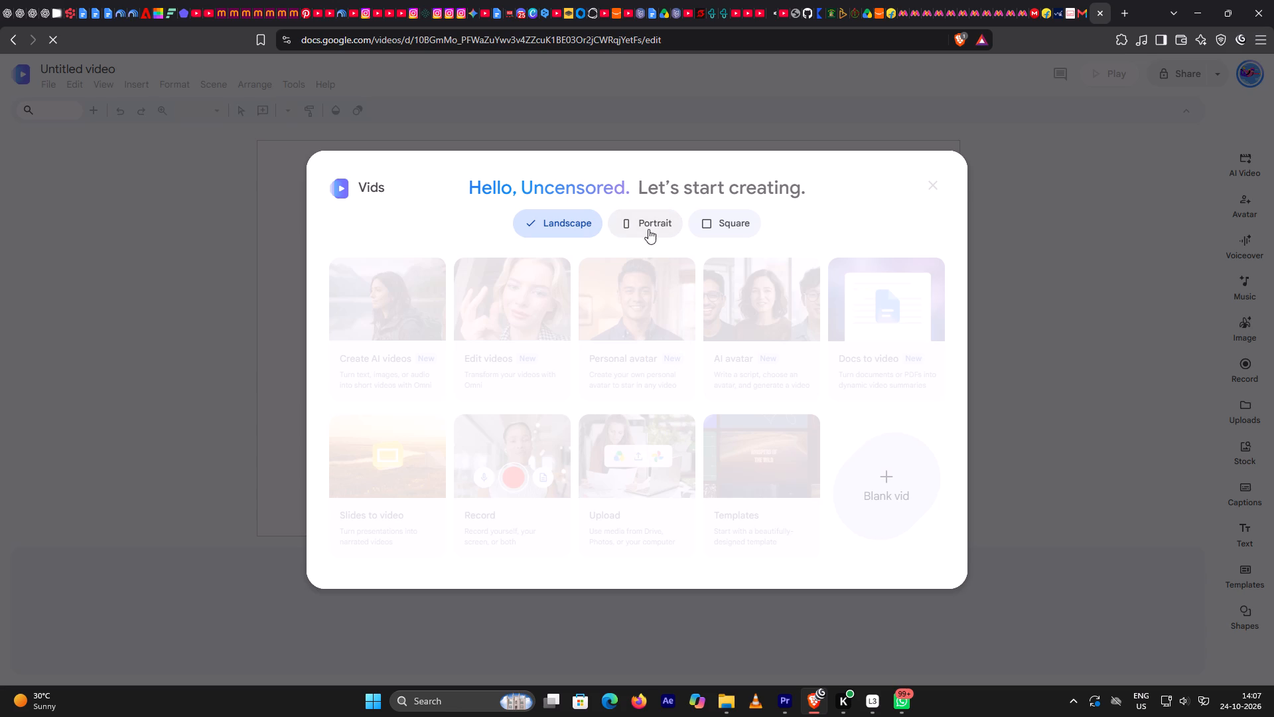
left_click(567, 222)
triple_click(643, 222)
Switch to Premiere Pro and move the AEJuice Light Swipe clip on V5 to the start of the sequence.
left_click(782, 701)
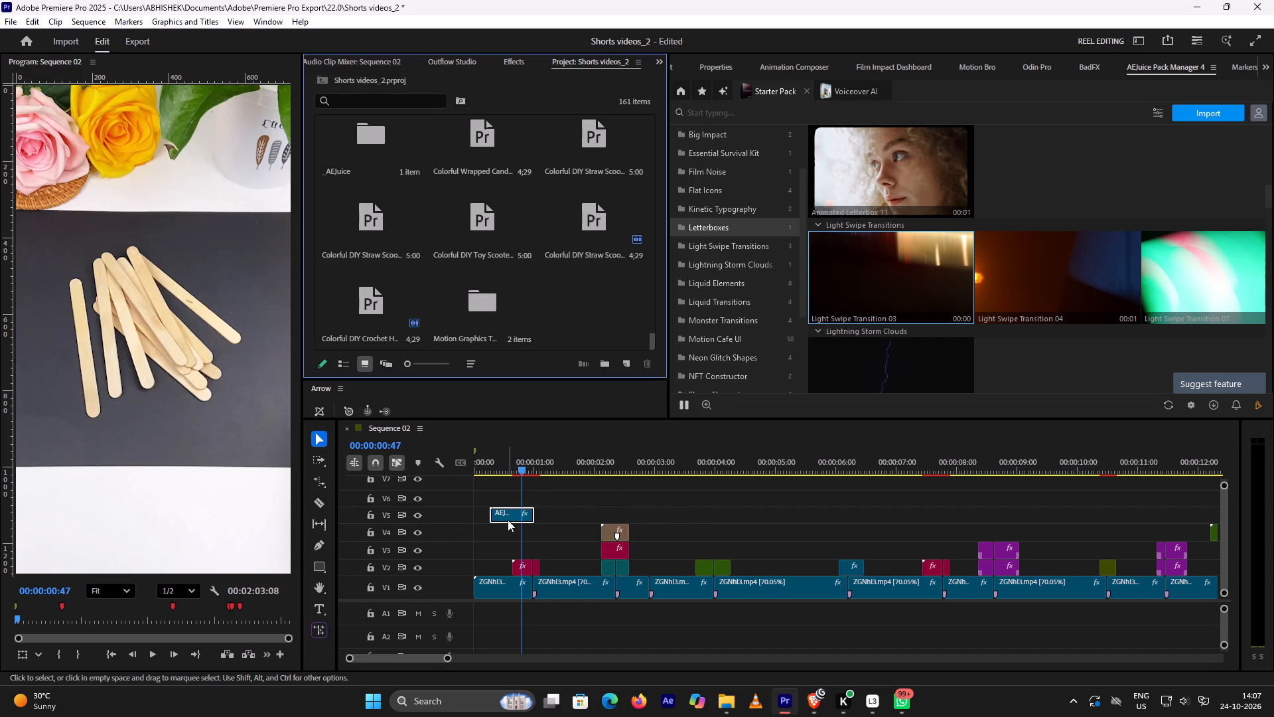
left_click_drag(506, 515, 484, 511)
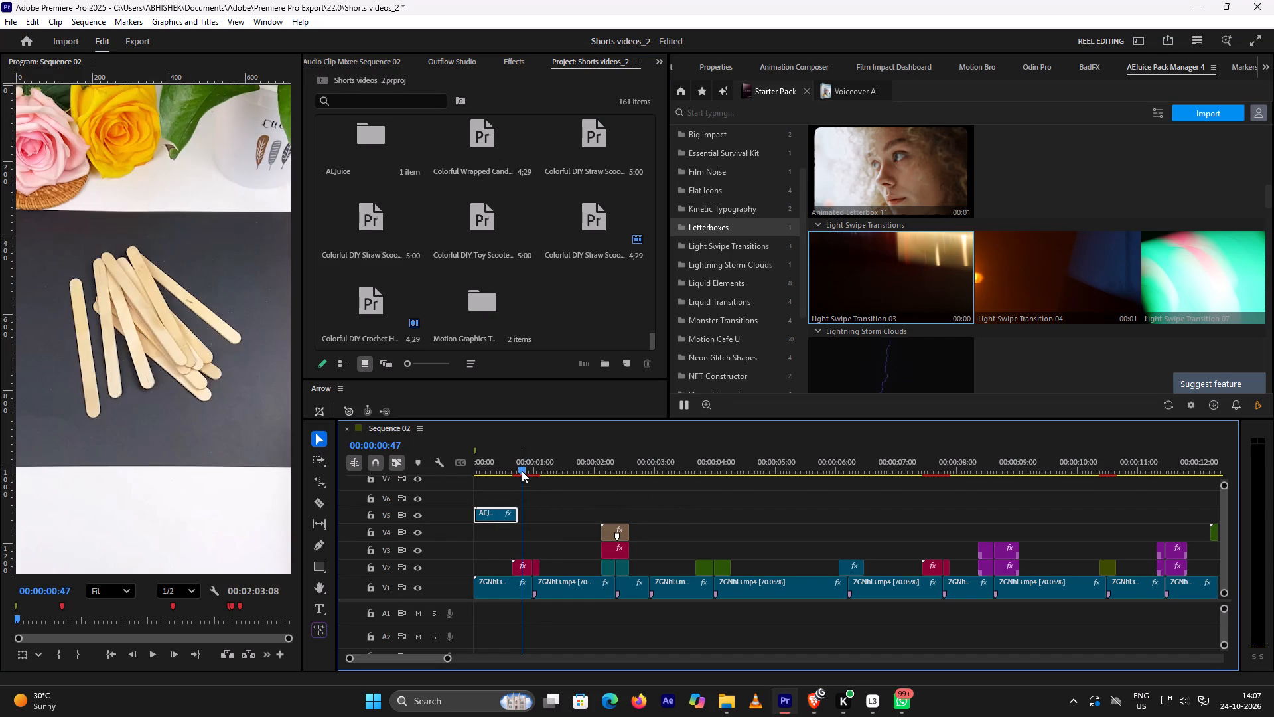
Scrub through the opening frames to examine how the light swipe transition plays over the footage.
left_click_drag(520, 470, 459, 475)
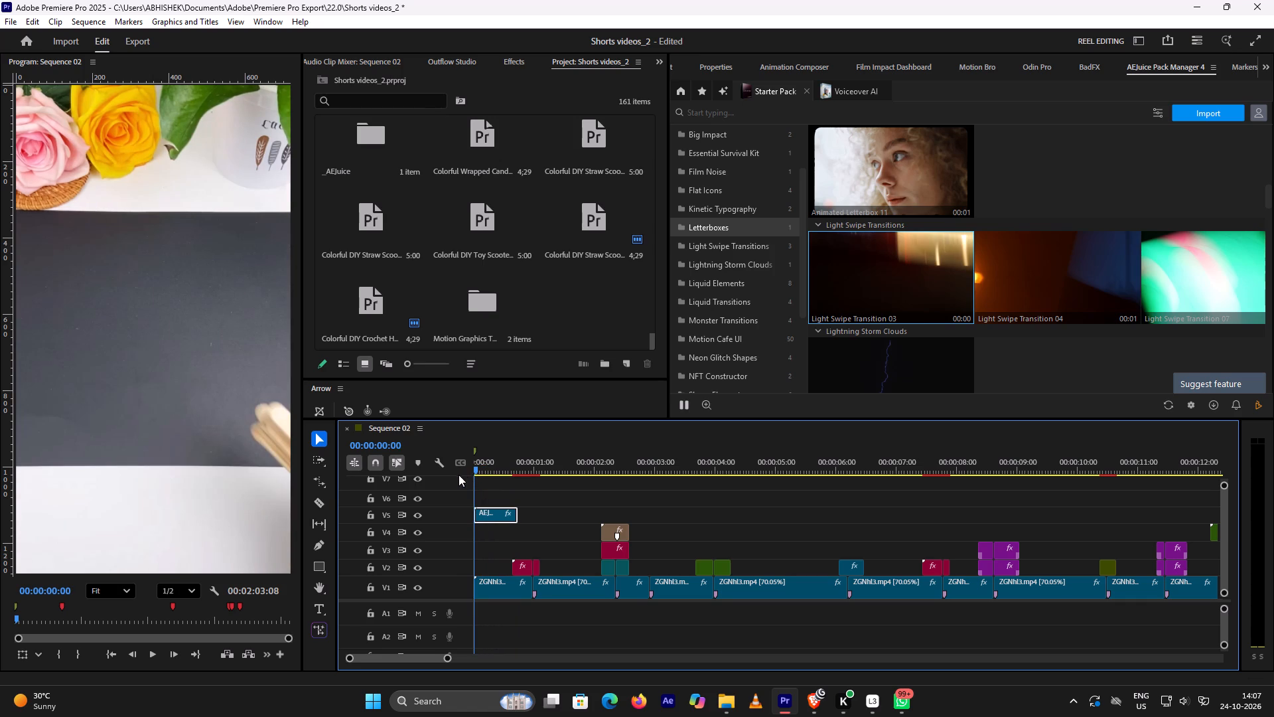
left_click_drag(459, 475, 470, 480)
left_click_drag(470, 480, 486, 480)
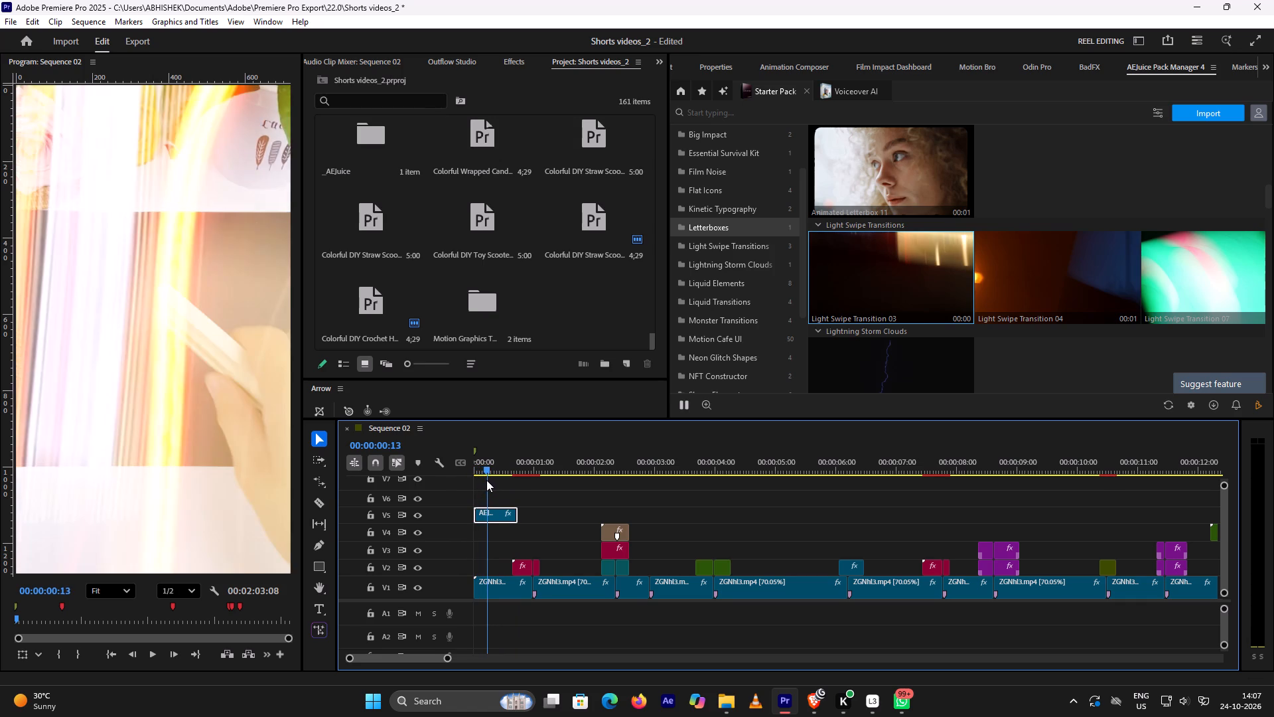
left_click_drag(486, 480, 494, 481)
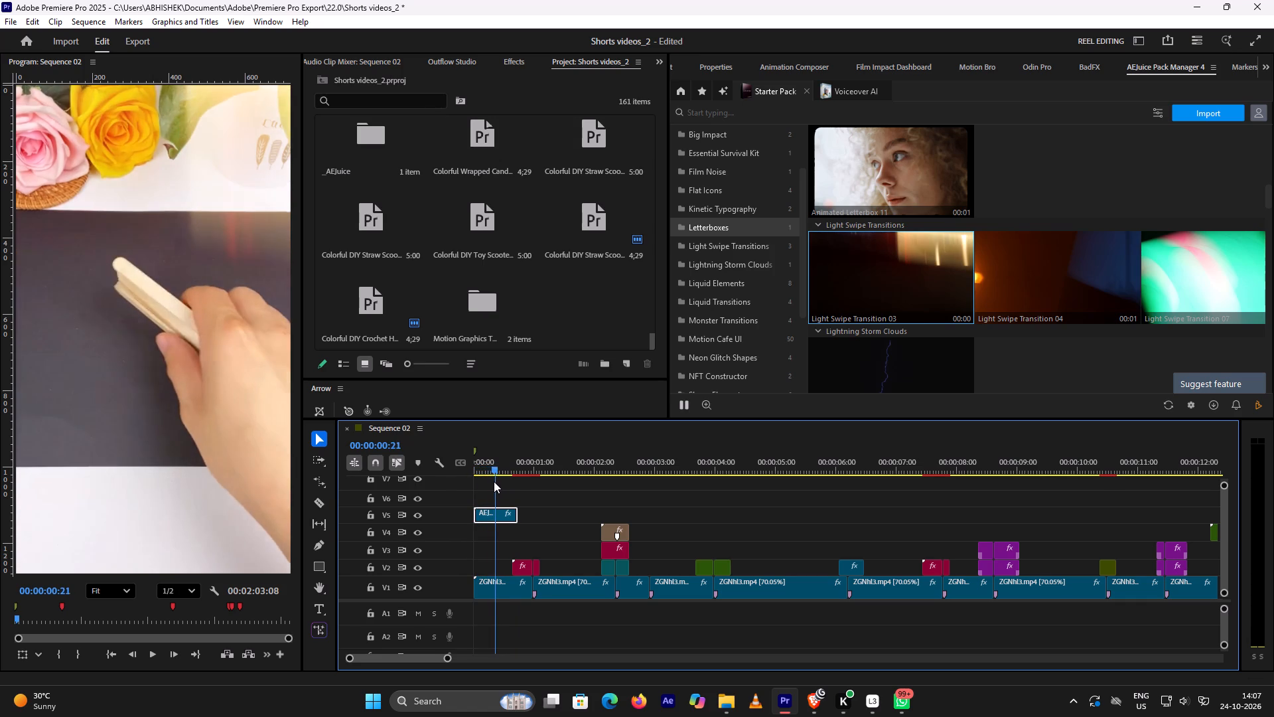
left_click_drag(494, 481, 497, 482)
scroll(500, 482, "up", 15, "alt")
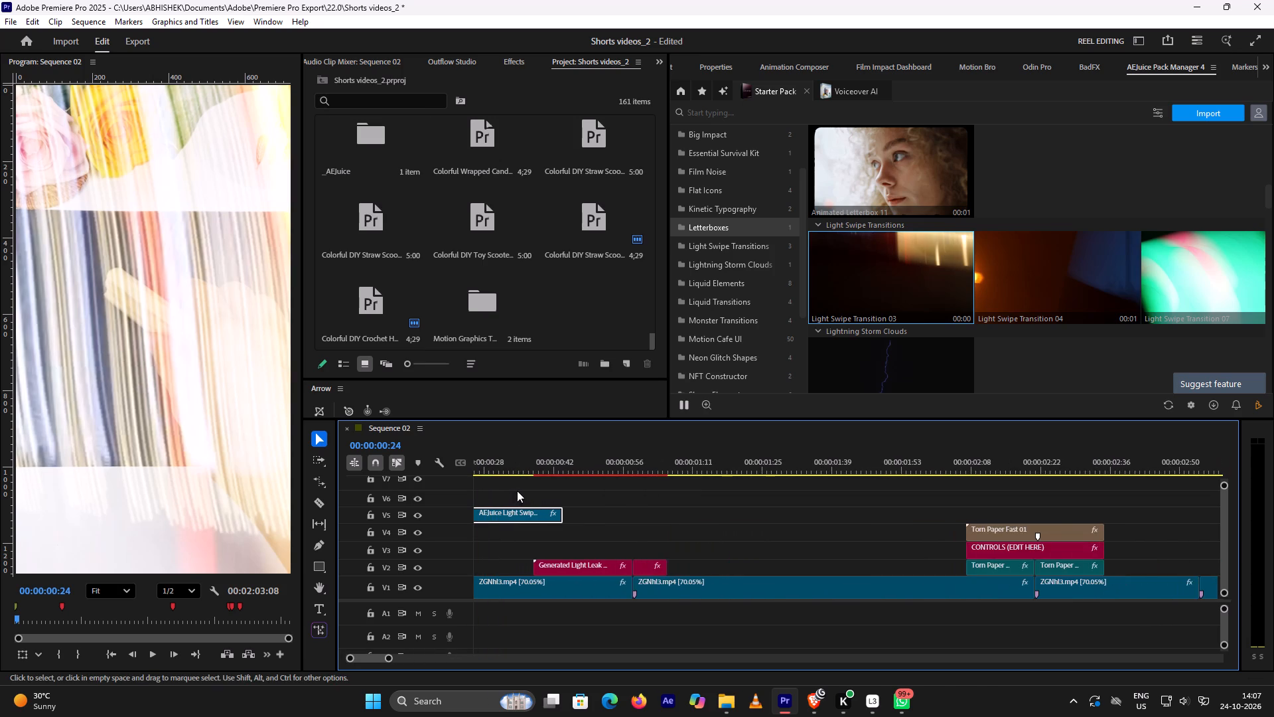
scroll(526, 491, "up", 6)
left_click_drag(585, 471, 561, 471)
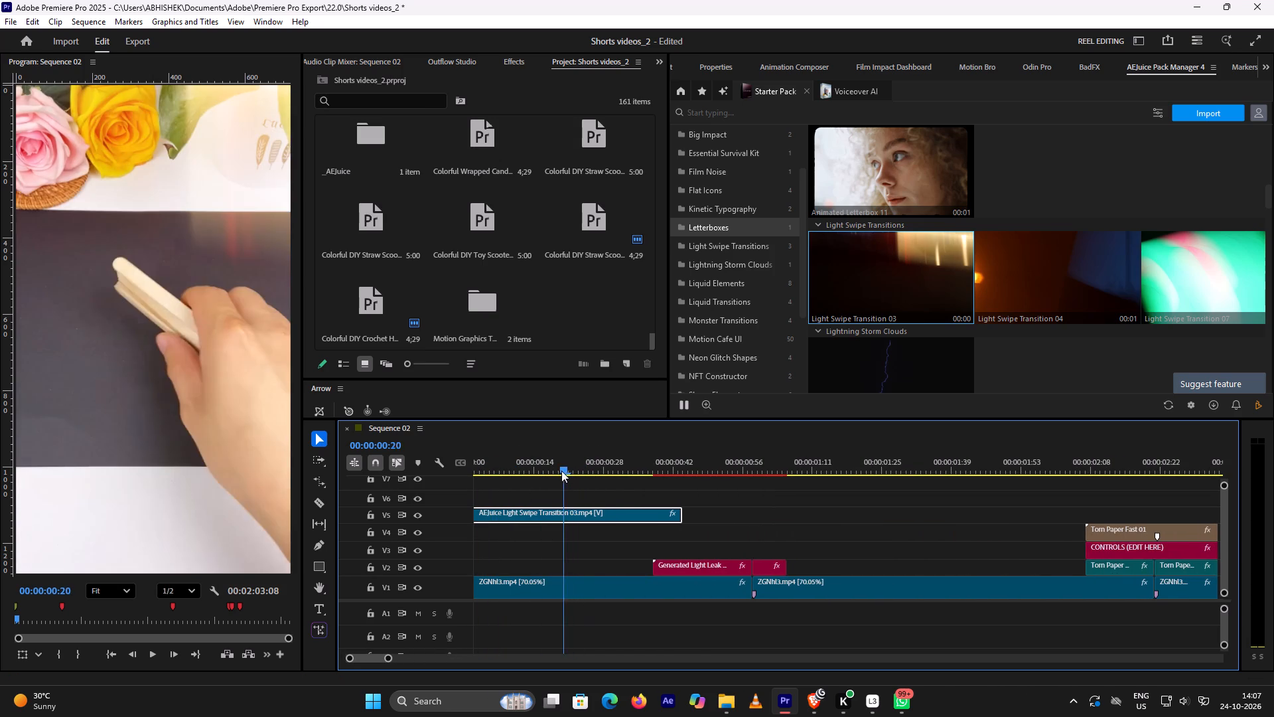
left_click_drag(561, 471, 510, 474)
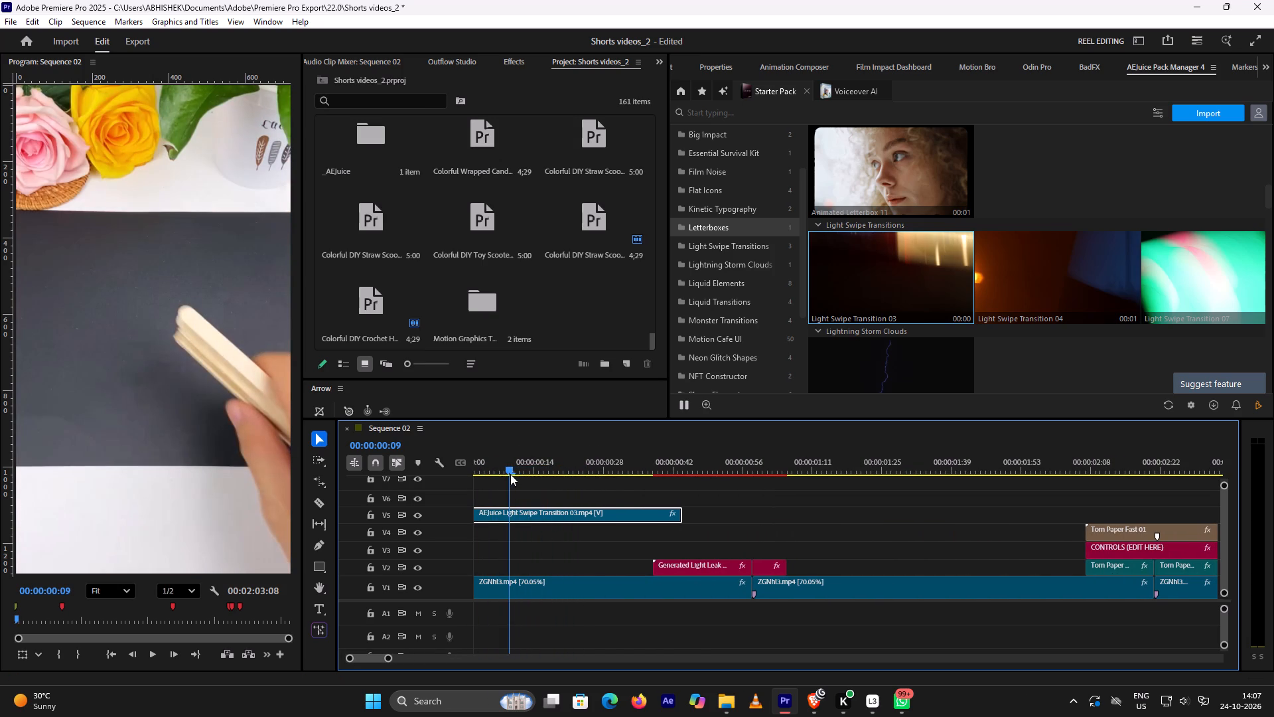
left_click_drag(510, 474, 539, 479)
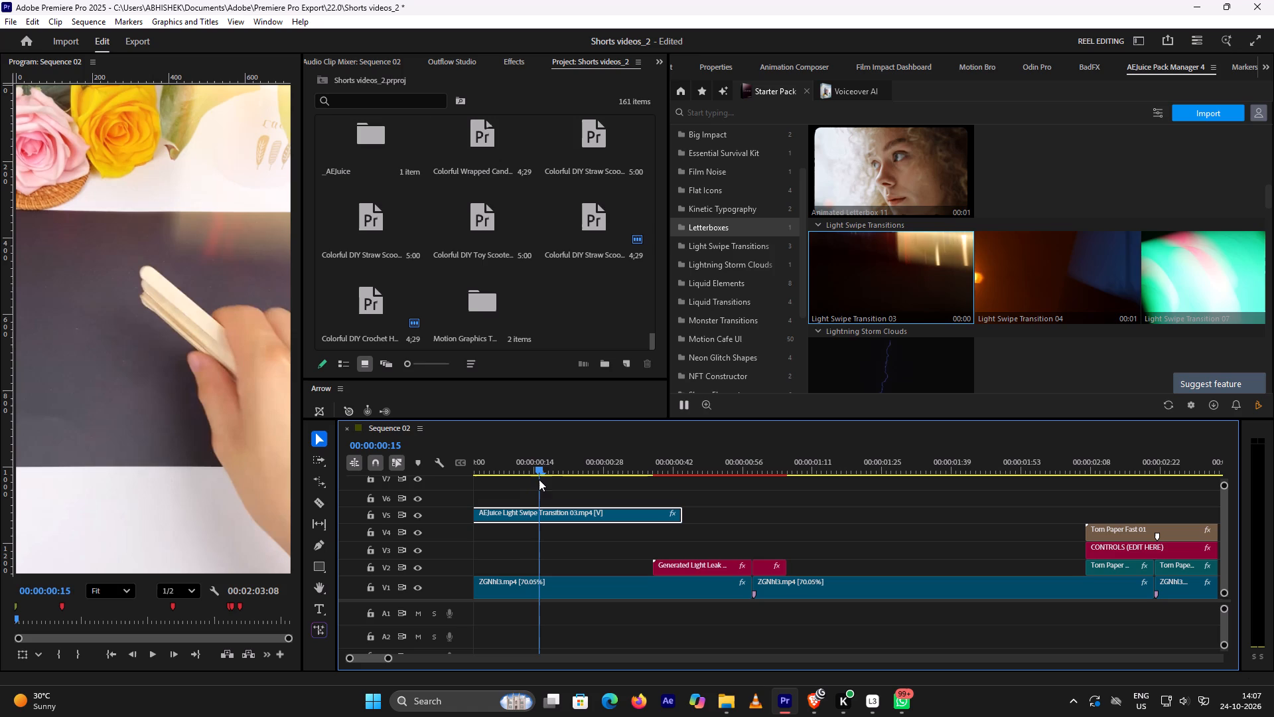
left_click_drag(539, 479, 556, 481)
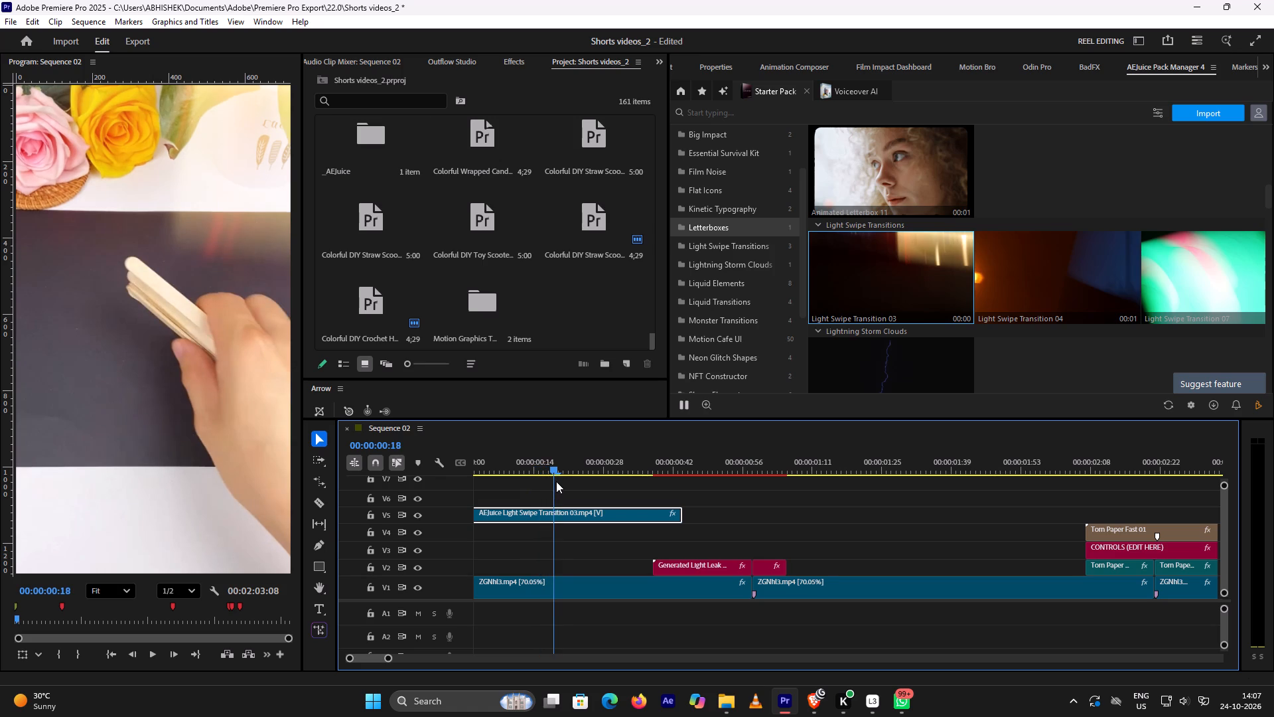
left_click_drag(556, 481, 579, 483)
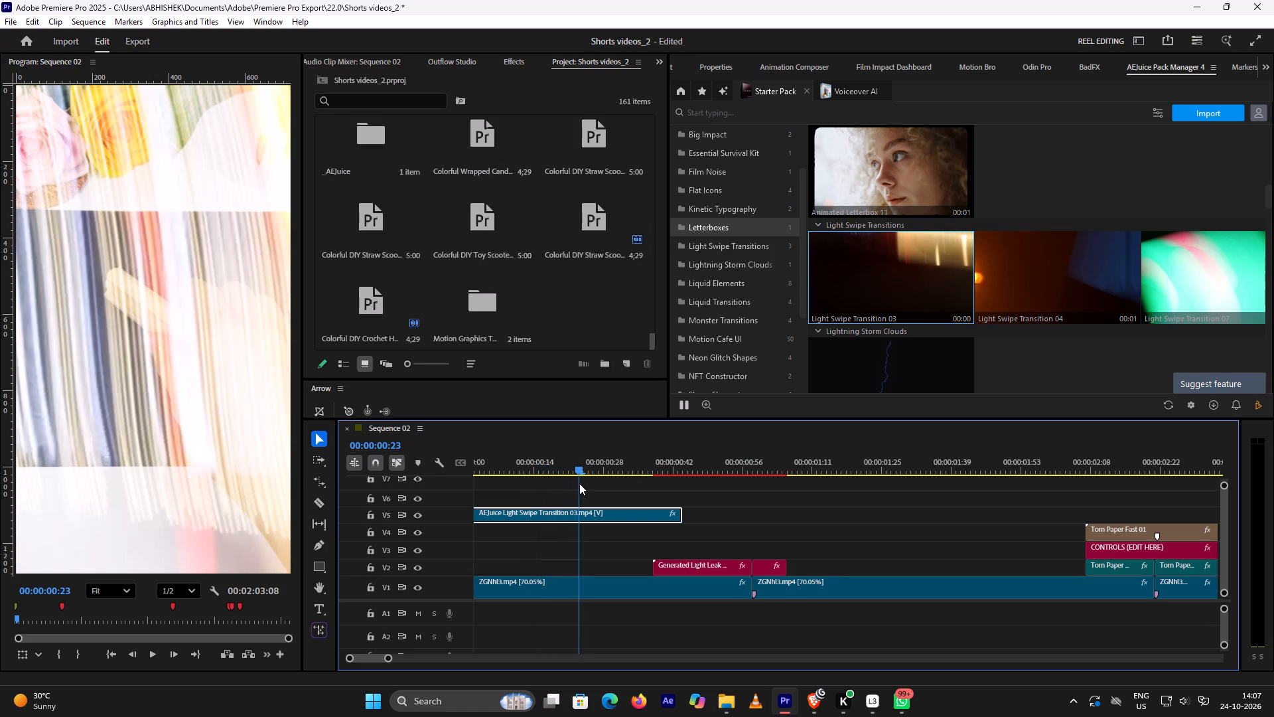
Split the light swipe clip at 00:00:00:22 and move its second part to V4 at about 00:00:01:11.
left_click_drag(579, 483, 573, 484)
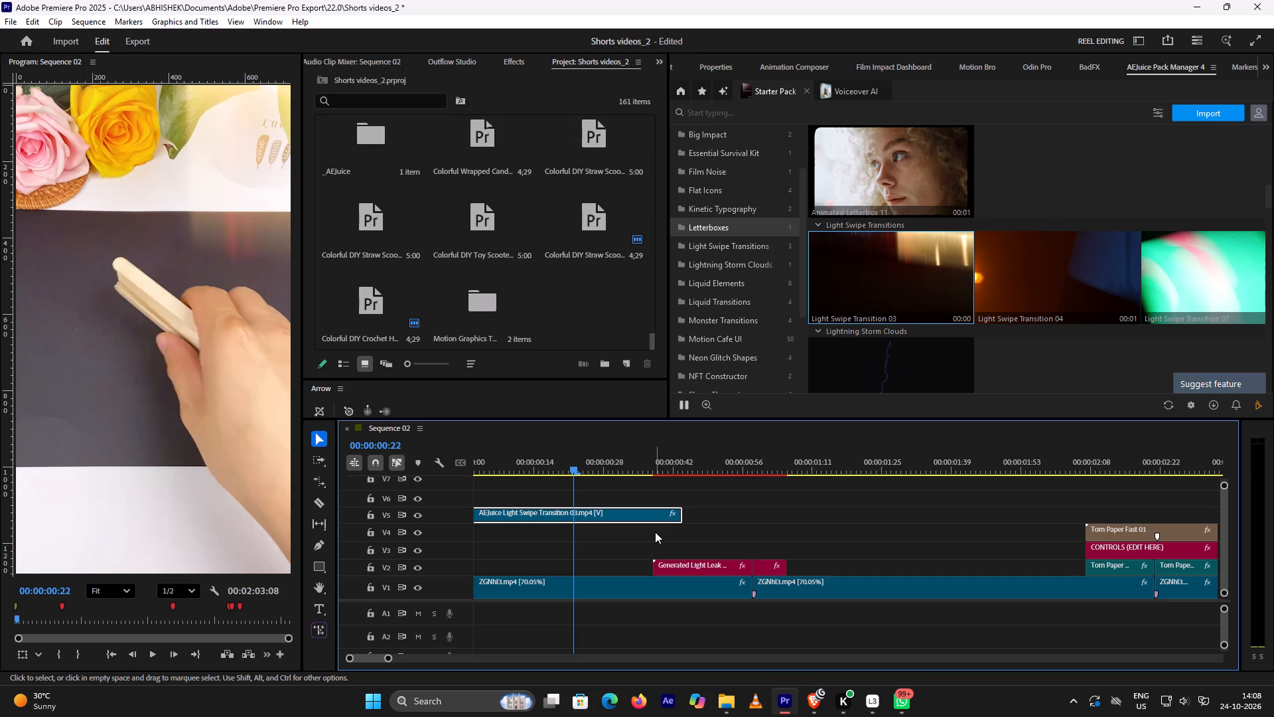
left_click(580, 516)
key("ctrl+k")
left_click_drag(592, 513, 798, 522)
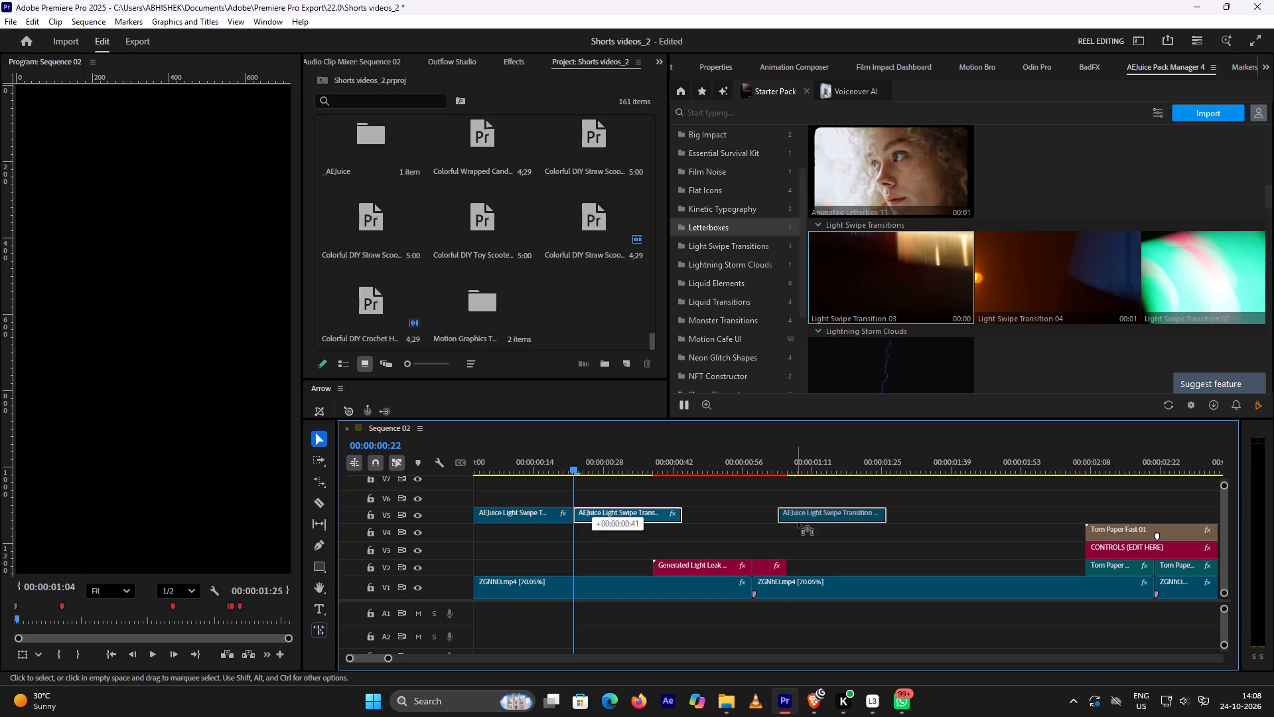
left_click_drag(798, 522, 836, 524)
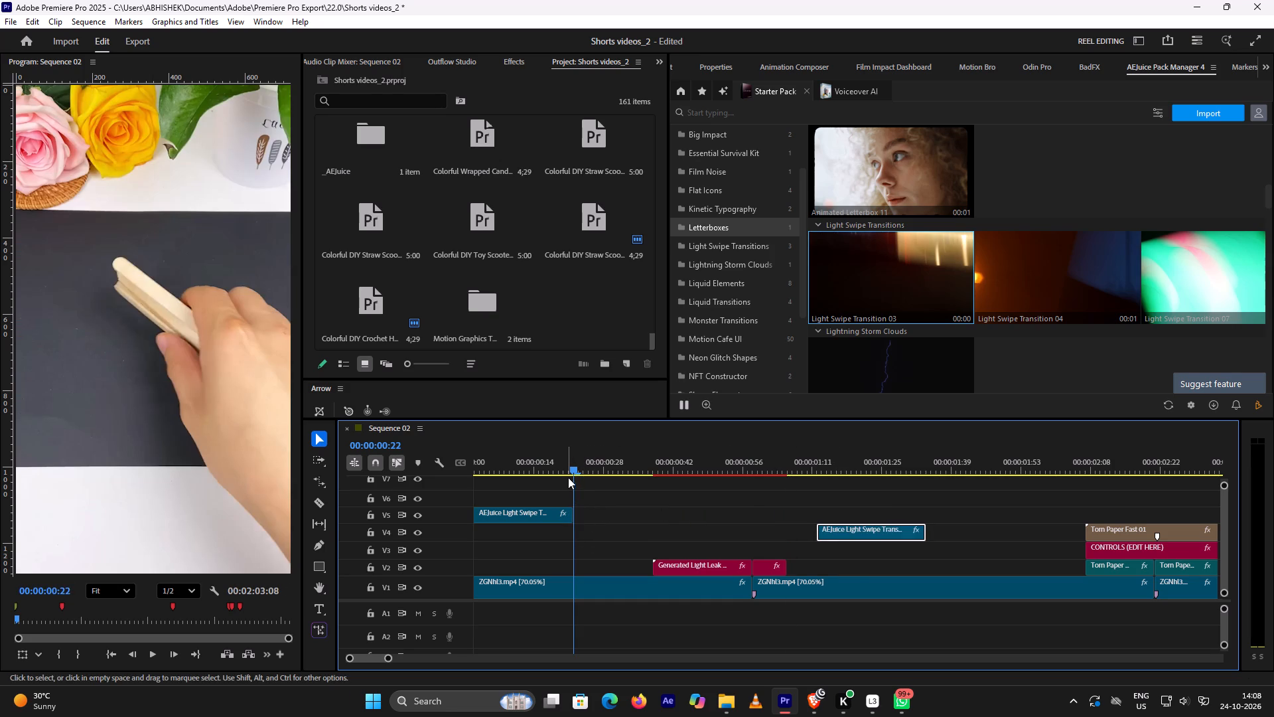
Trim the end of the first light swipe piece on V5 back to 00:00:00:16.
left_click_drag(571, 468, 559, 467)
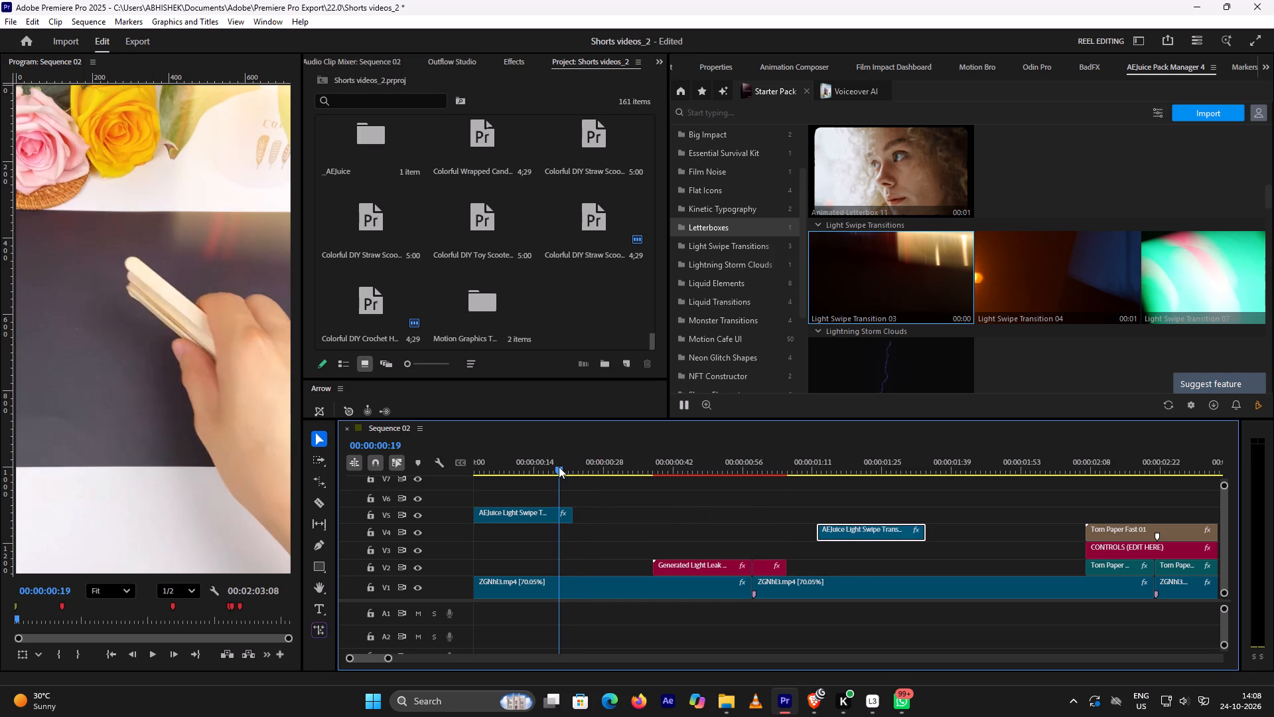
left_click_drag(559, 467, 528, 466)
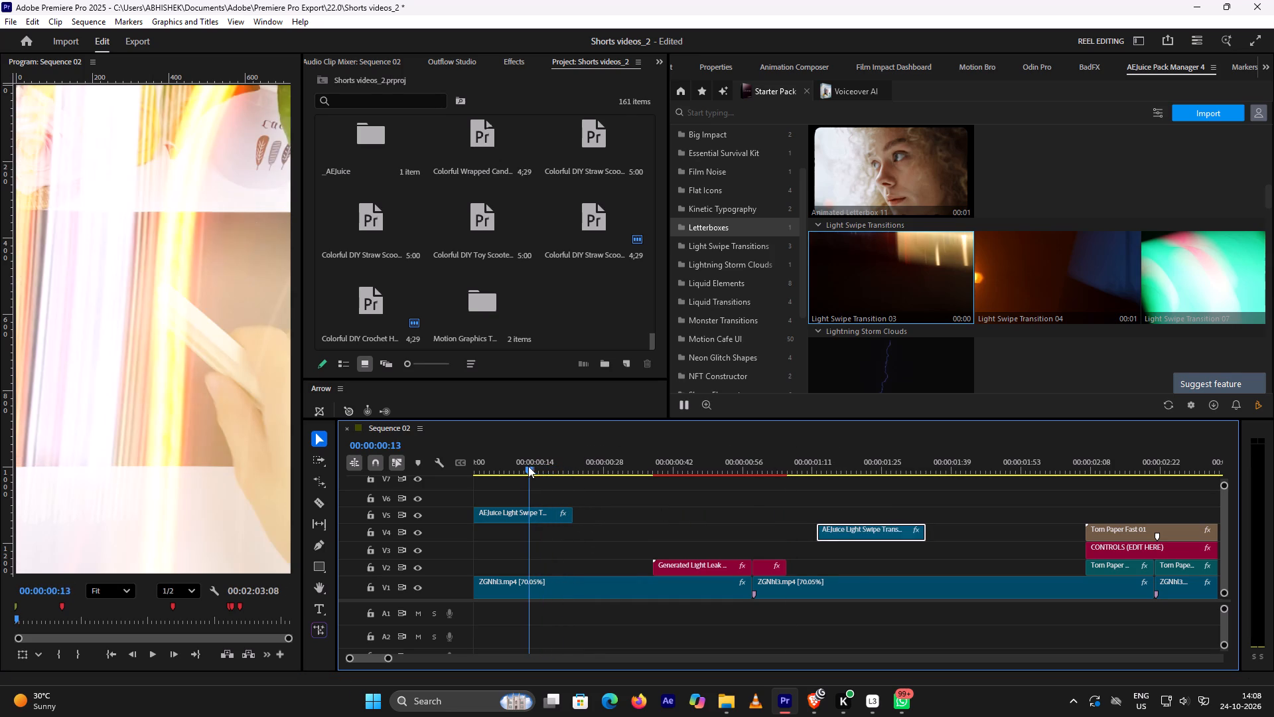
left_click_drag(528, 466, 544, 461)
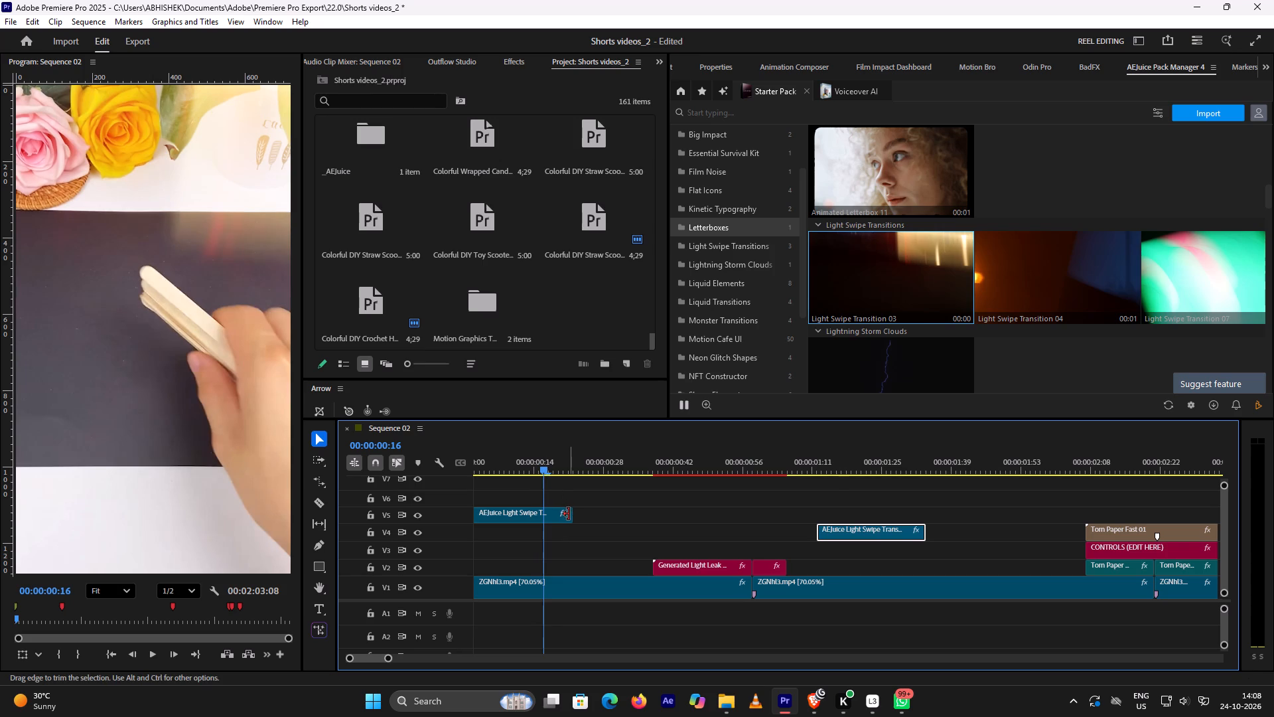
left_click_drag(568, 515, 544, 515)
Trim the start of the first light swipe piece on V5 forward to 00:00:00:09.
left_click_drag(545, 465, 543, 466)
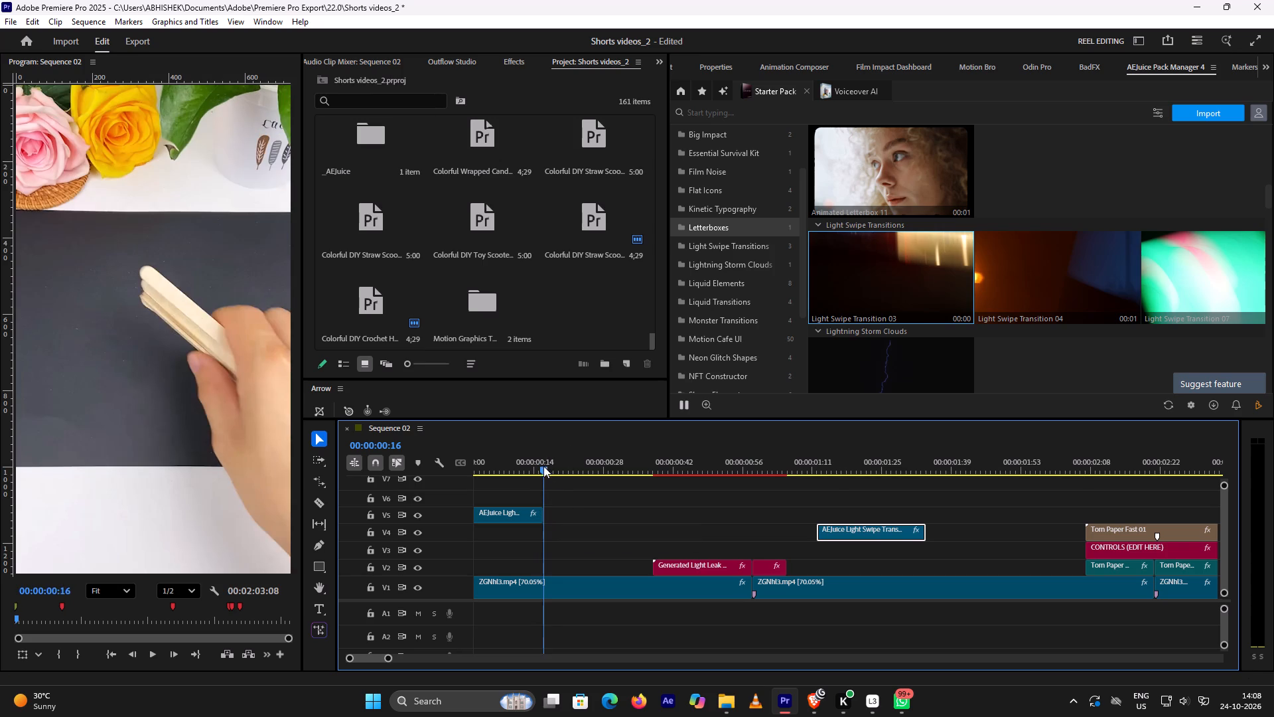
left_click_drag(543, 466, 504, 474)
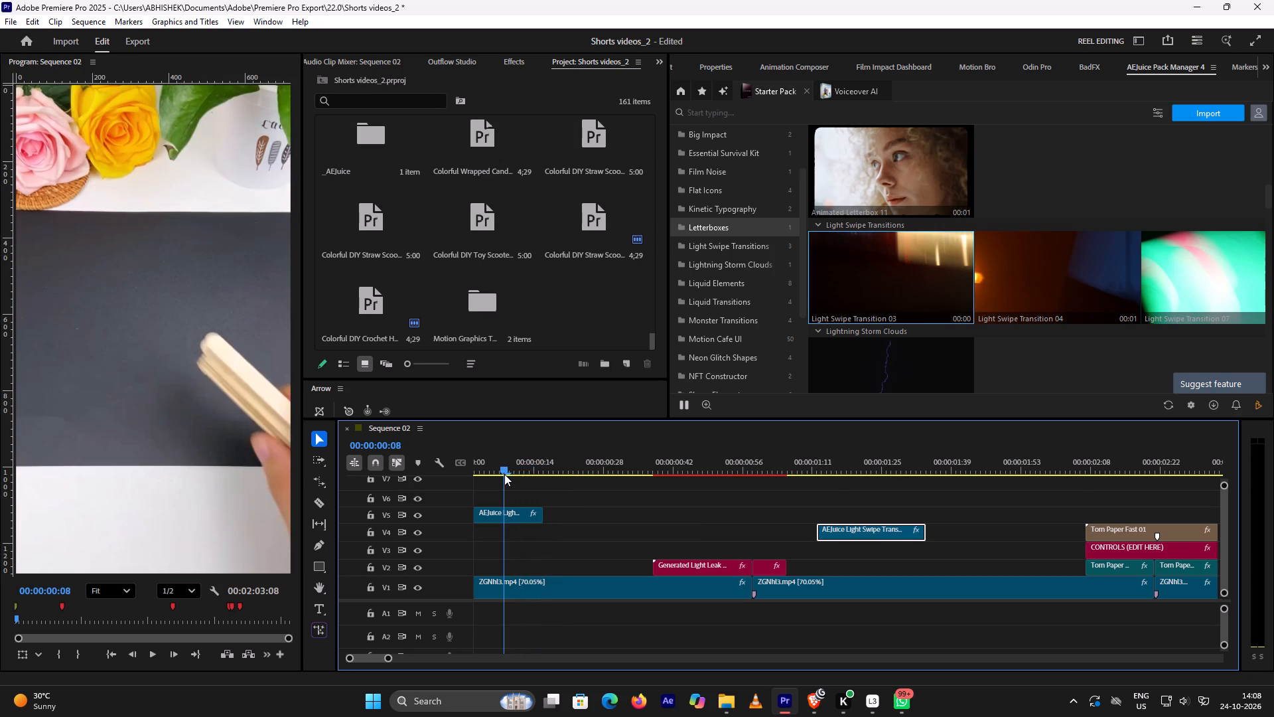
left_click_drag(504, 474, 511, 476)
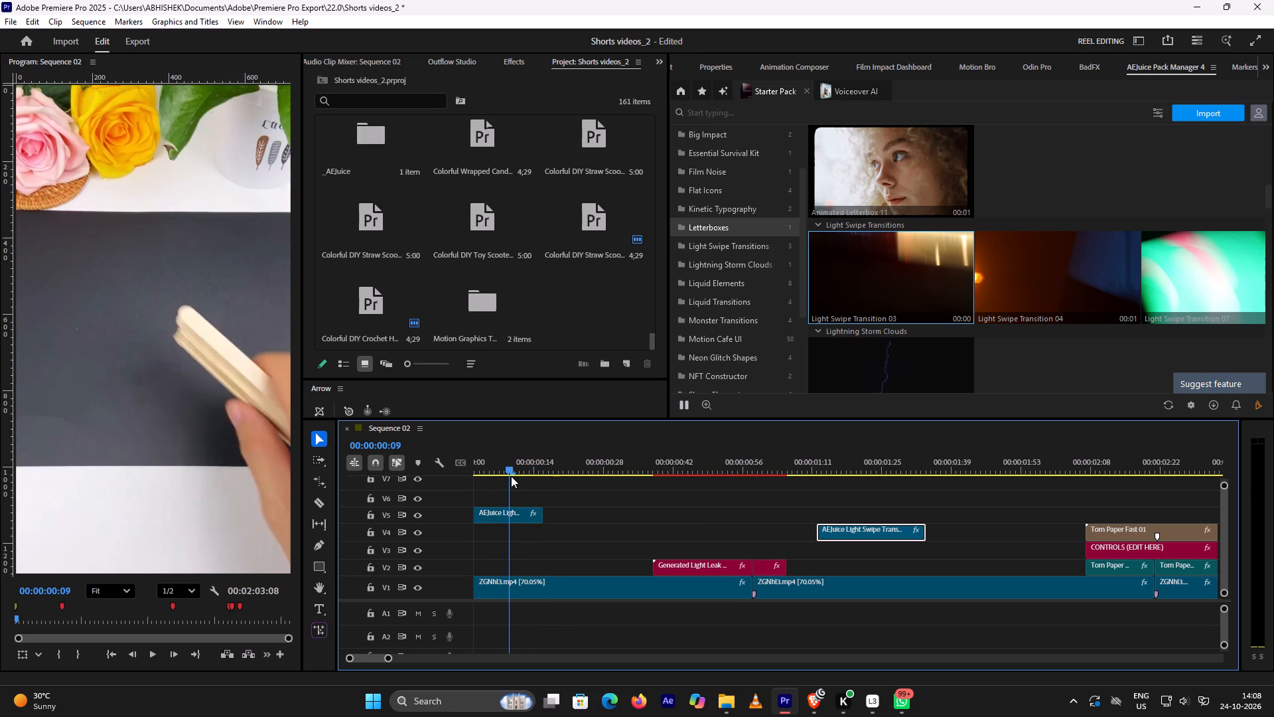
left_click_drag(511, 476, 511, 477)
left_click(496, 515)
scroll(526, 542, "up", 5)
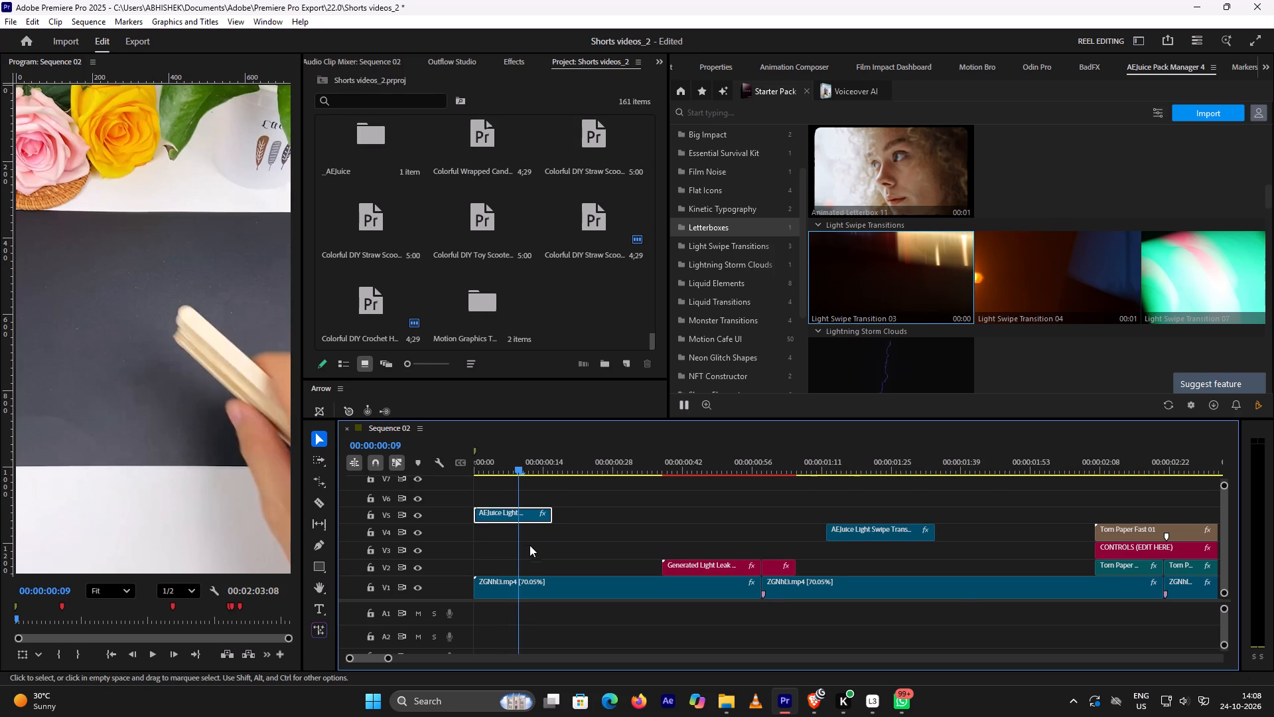
scroll(541, 556, "up", 3)
left_click_drag(474, 516, 500, 516)
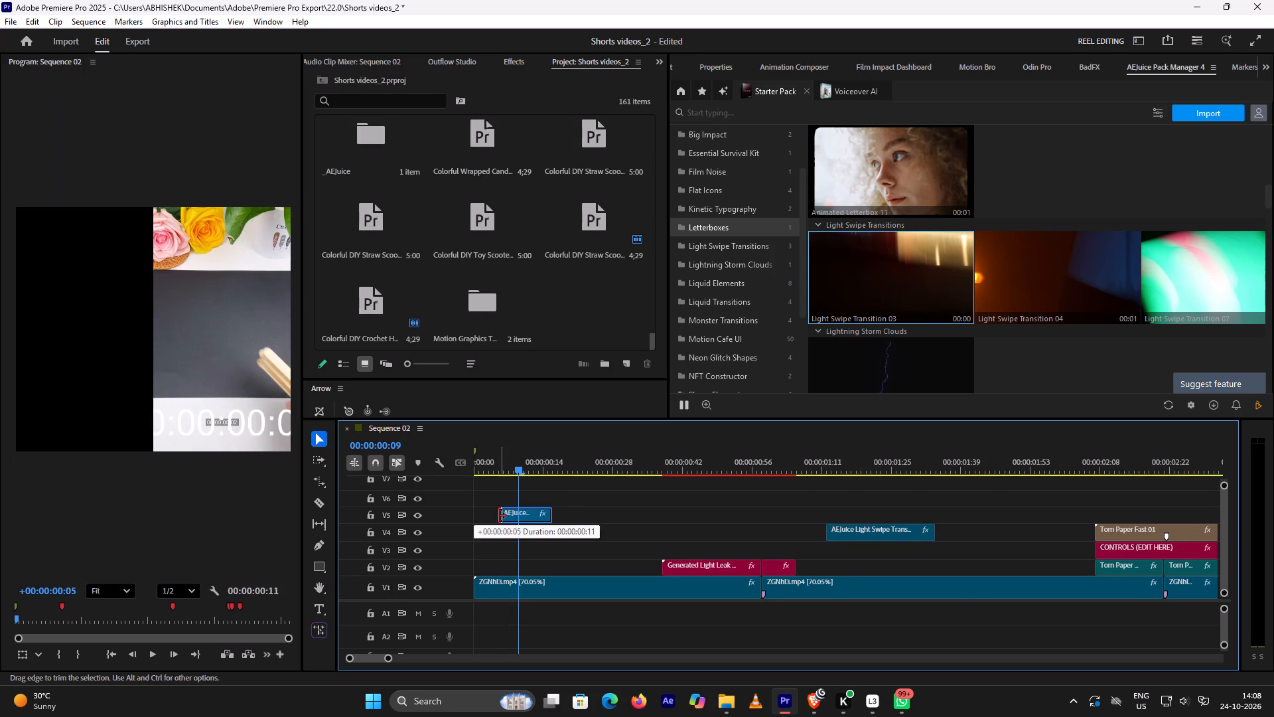
left_click_drag(500, 516, 519, 516)
Move the trimmed light swipe piece from V5 down to V2 at the very start of the sequence.
left_click_drag(530, 517, 485, 517)
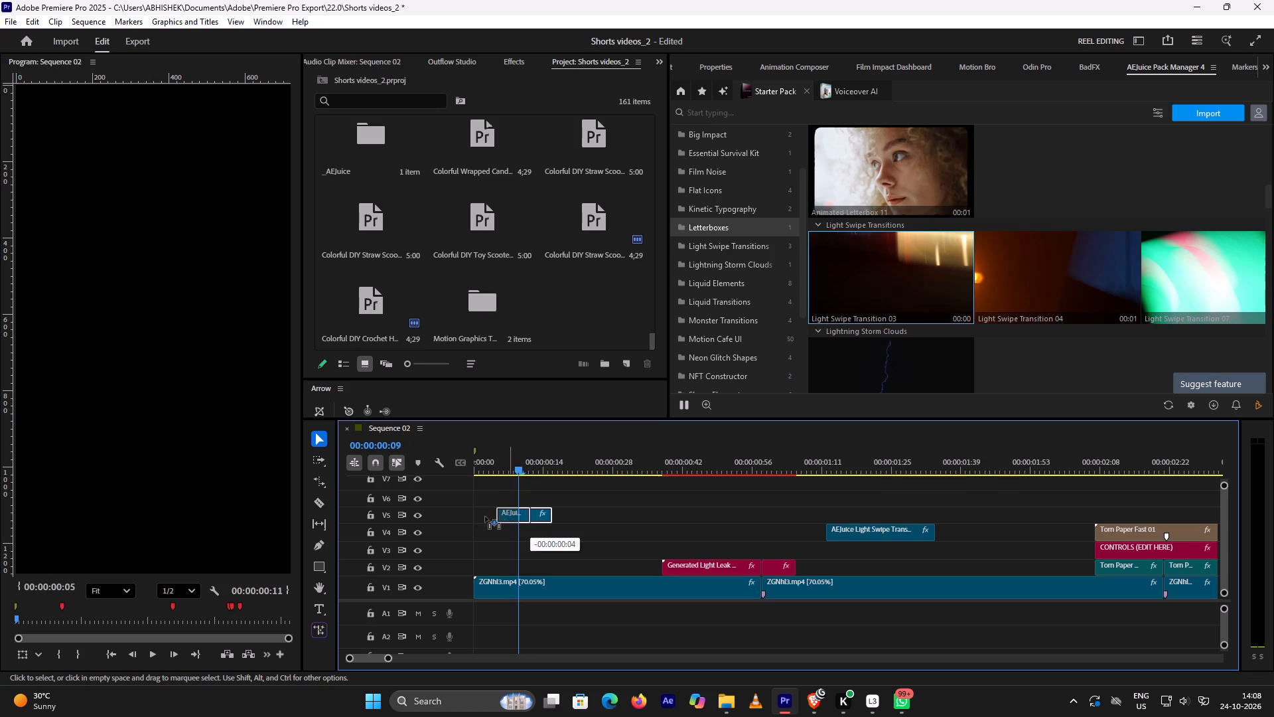
left_click_drag(485, 517, 453, 568)
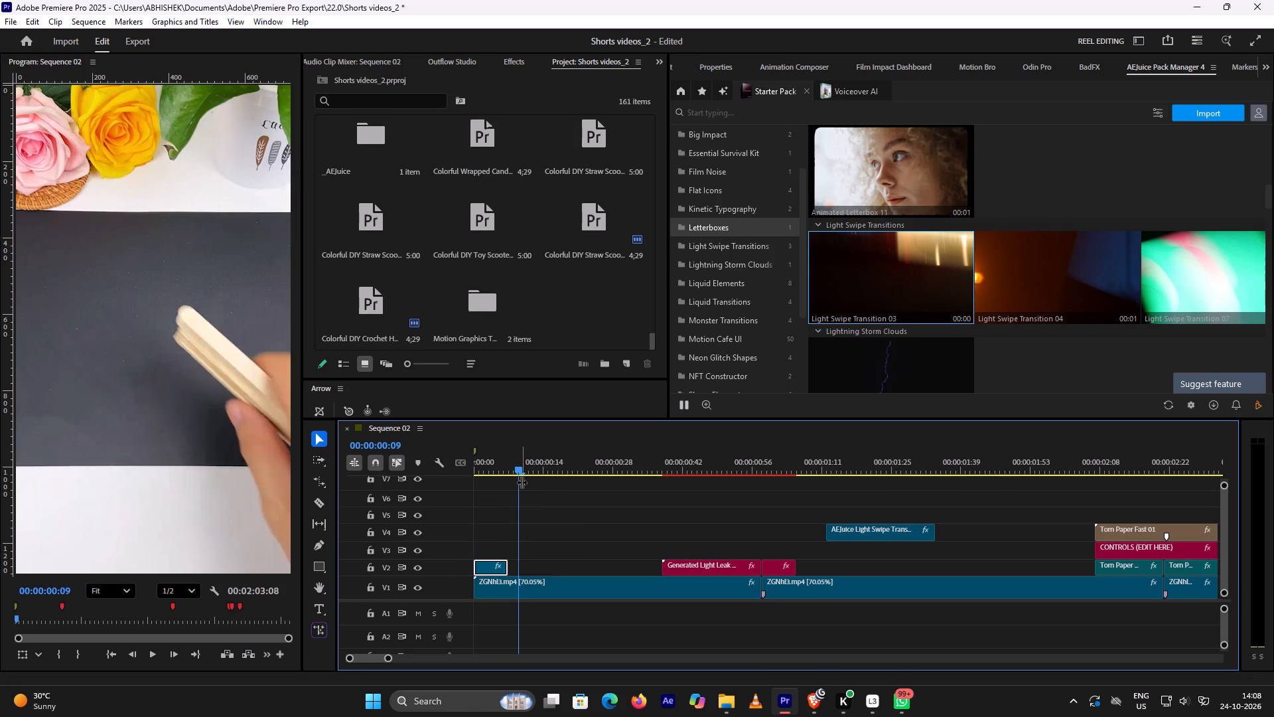
Play and scrub the opening of the sequence to check the shortened light swipe over the footage.
left_click_drag(516, 470, 402, 470)
key("space")
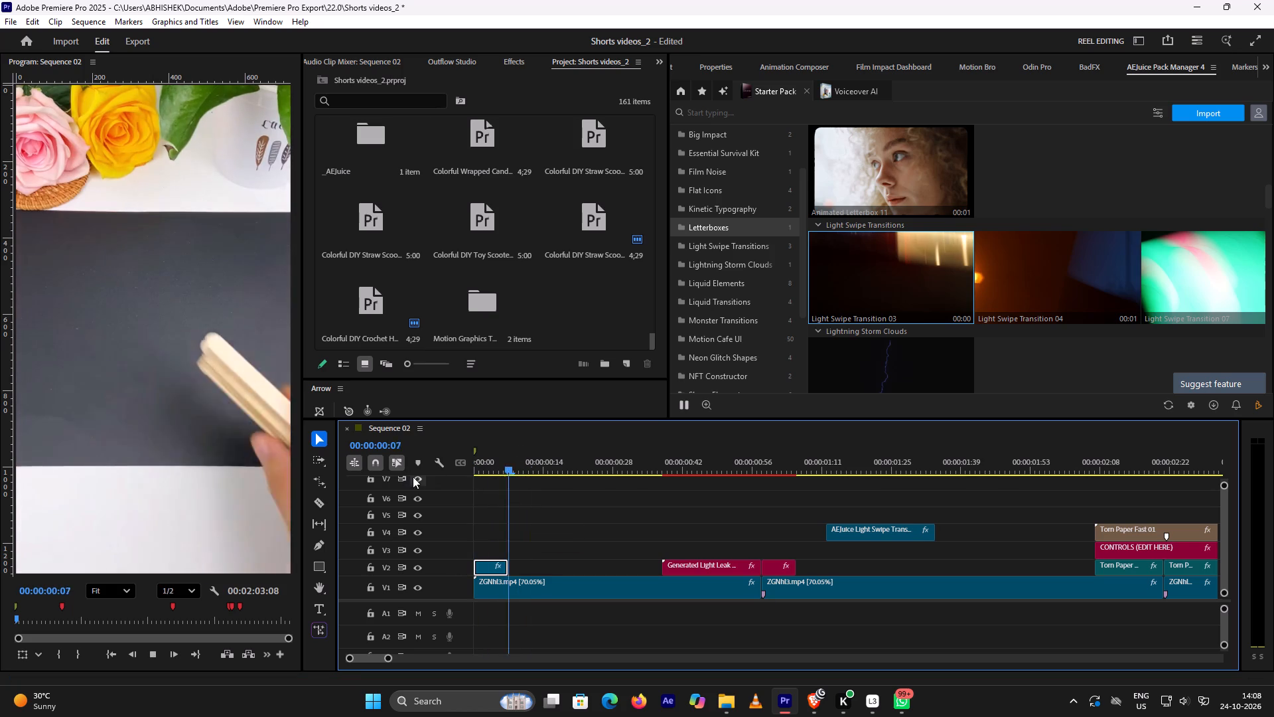
key("space")
left_click(497, 467)
left_click_drag(496, 467, 468, 464)
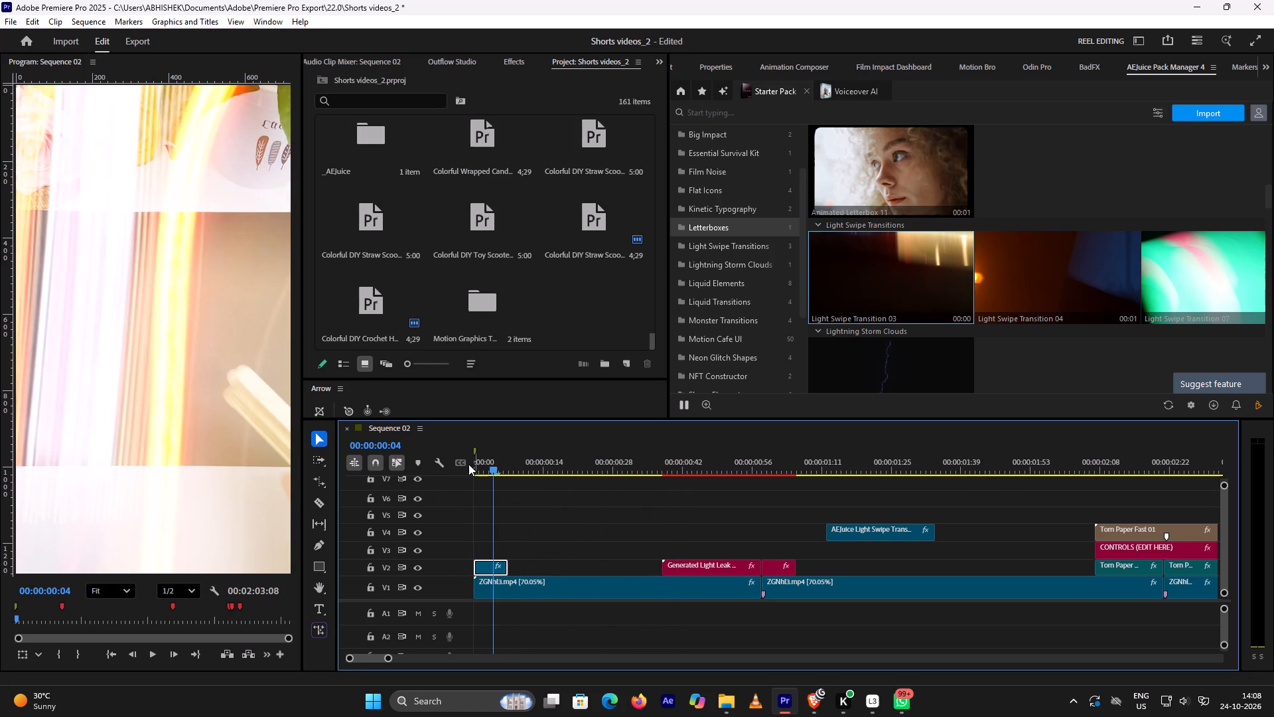
left_click_drag(468, 464, 375, 453)
left_click_drag(489, 470, 422, 467)
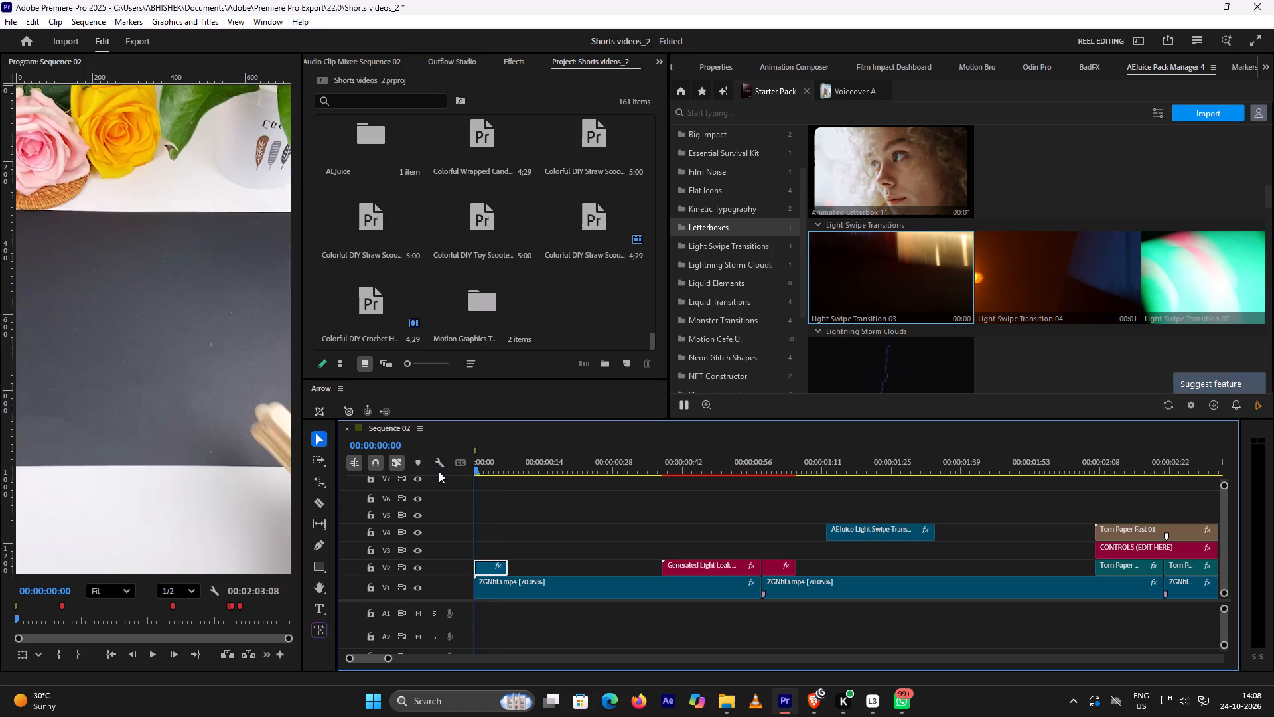
key("space")
key("space")
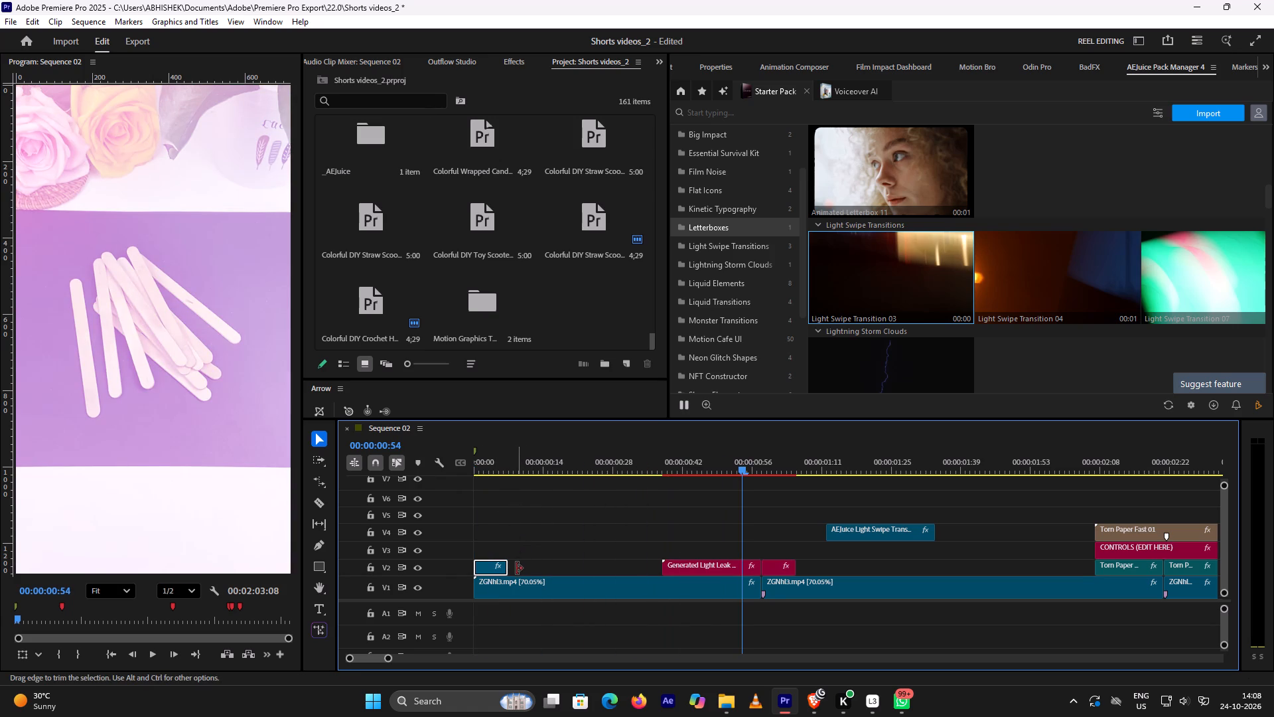
Rate-stretch the light swipe piece on V2 so that it ends at about 00:00:00:12.
key("r")
left_click_drag(507, 564, 512, 563)
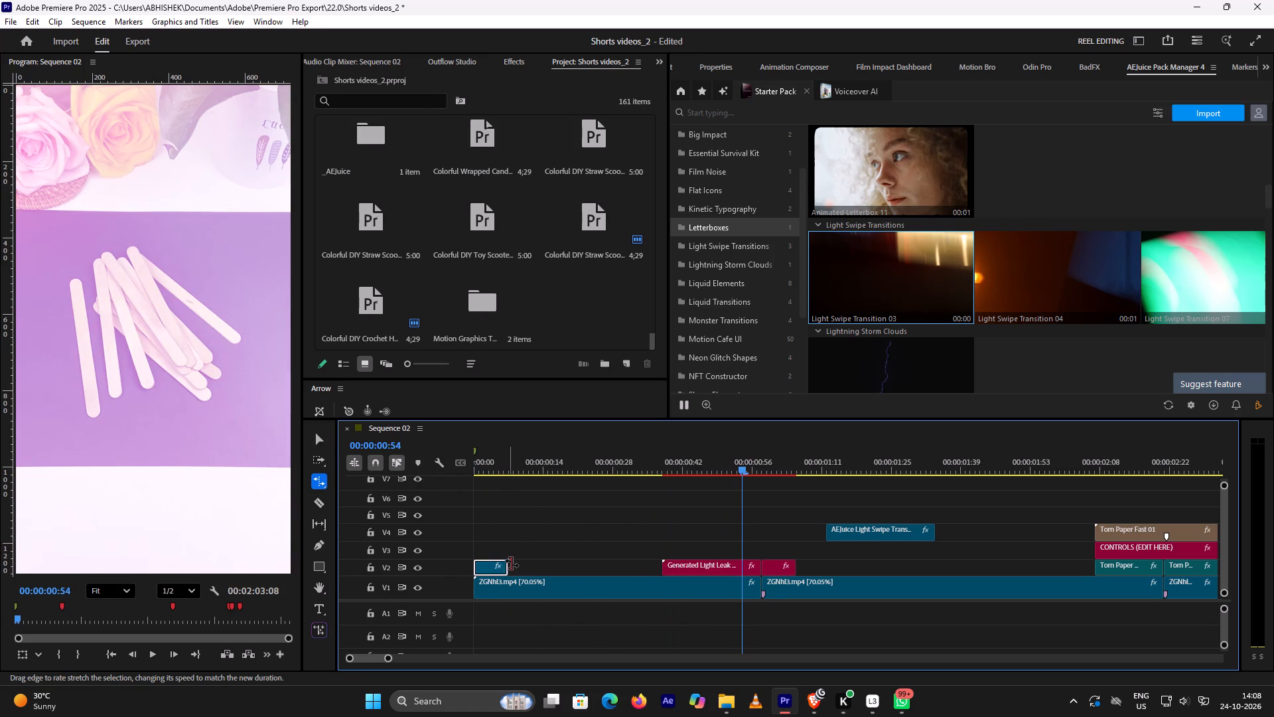
left_click_drag(512, 563, 534, 563)
Replay the opening from the start to check the speed of the stretched light swipe.
left_click(508, 461)
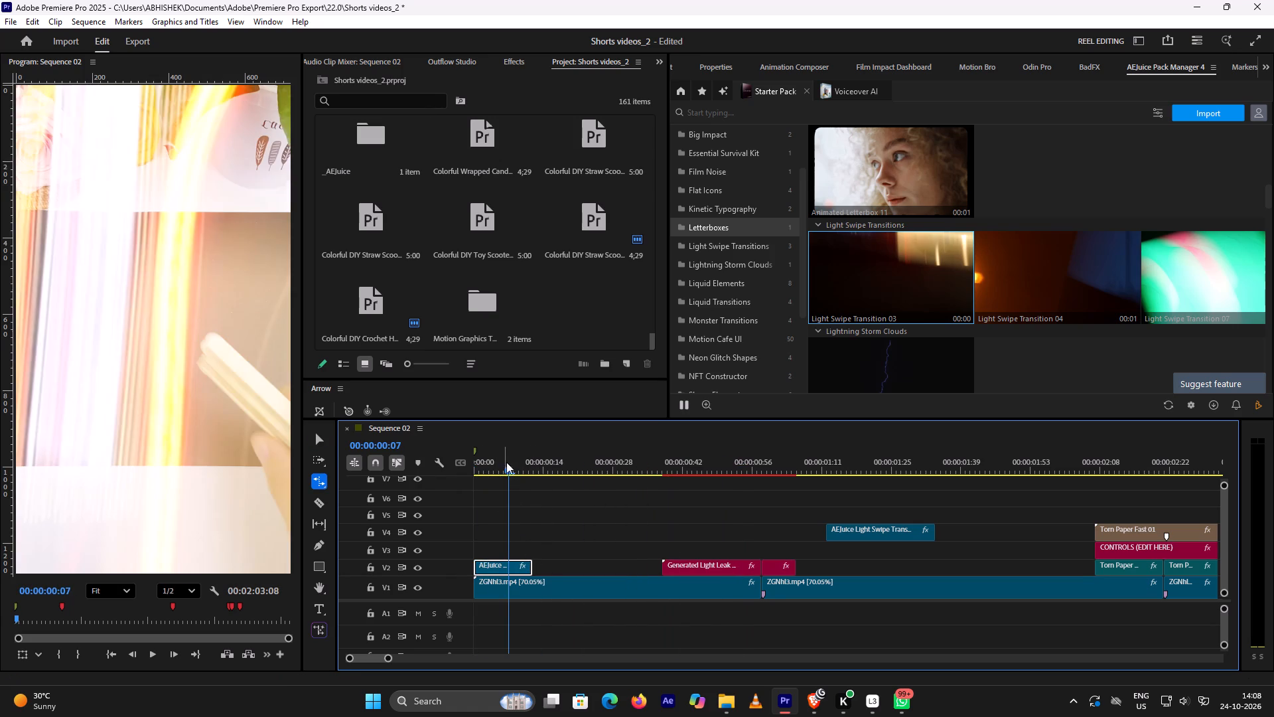
left_click_drag(504, 471, 433, 463)
key("space")
key("space")
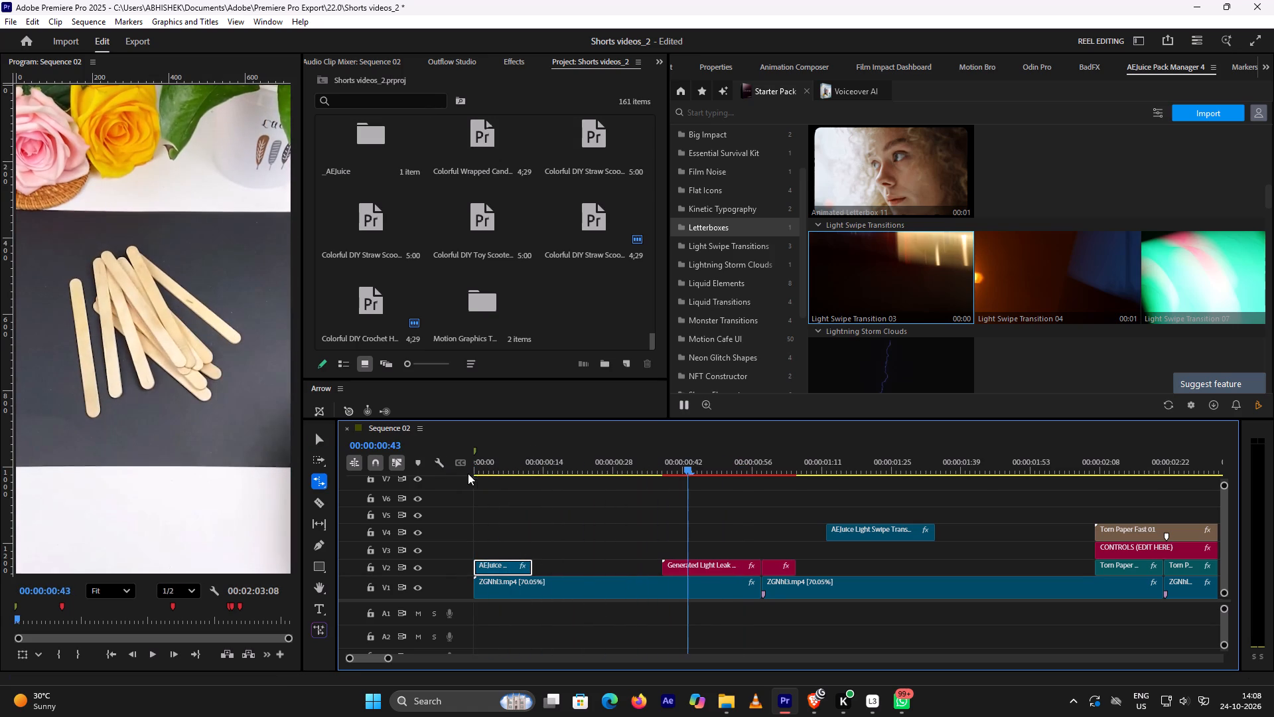
left_click(501, 467)
left_click_drag(498, 466, 428, 458)
key("space")
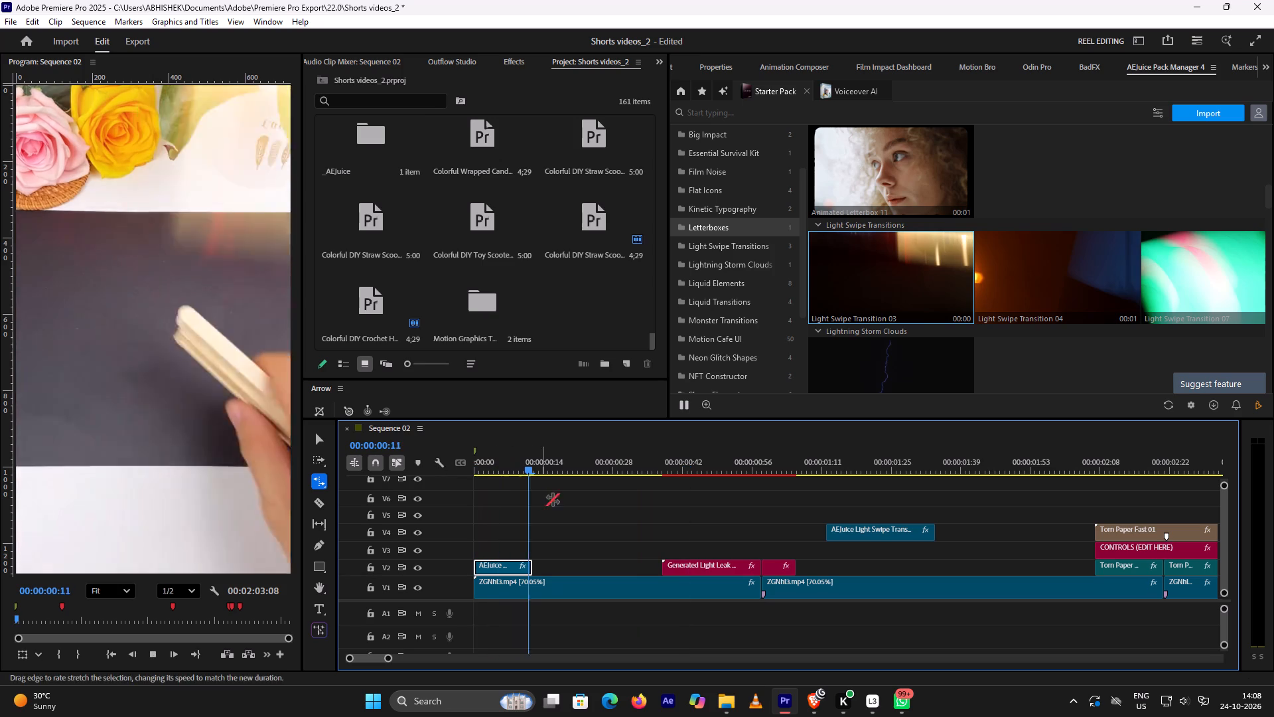
key("space")
Move the second light swipe piece from V4 to V3 at about 00:00:22:52, above the second video's clips.
scroll(691, 534, "down", 4, "alt")
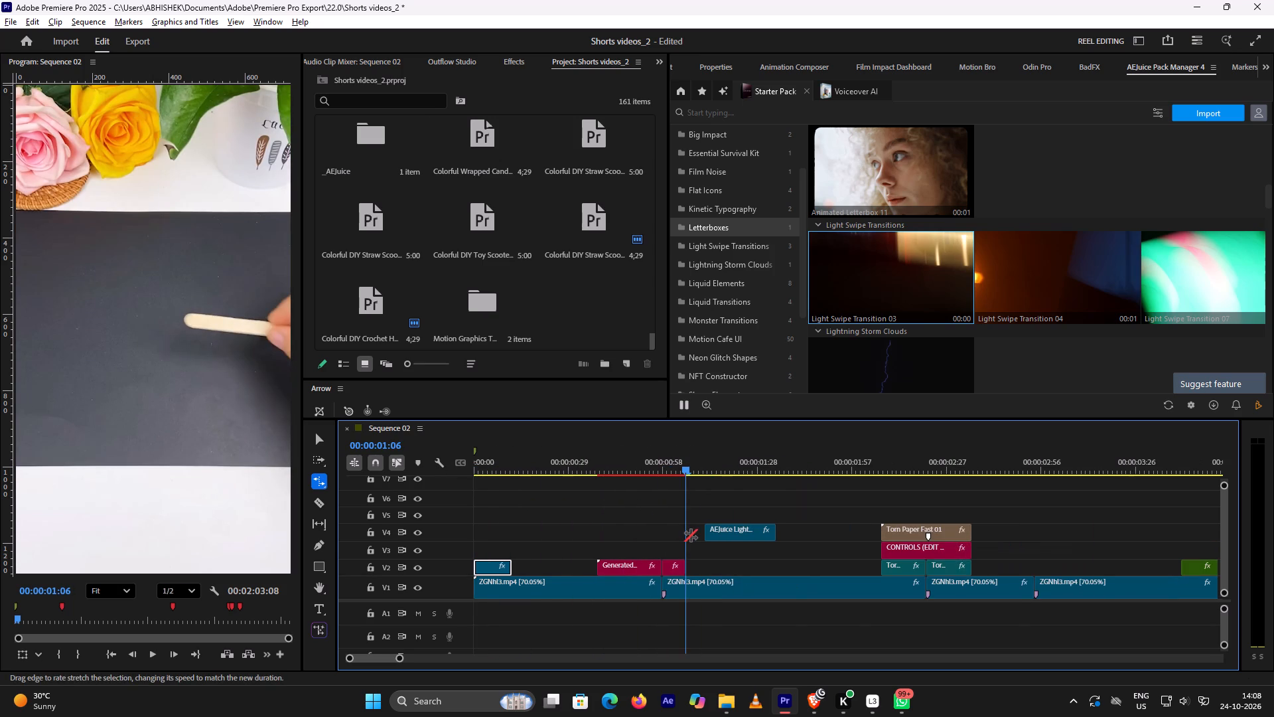
scroll(703, 540, "down", 4, "alt")
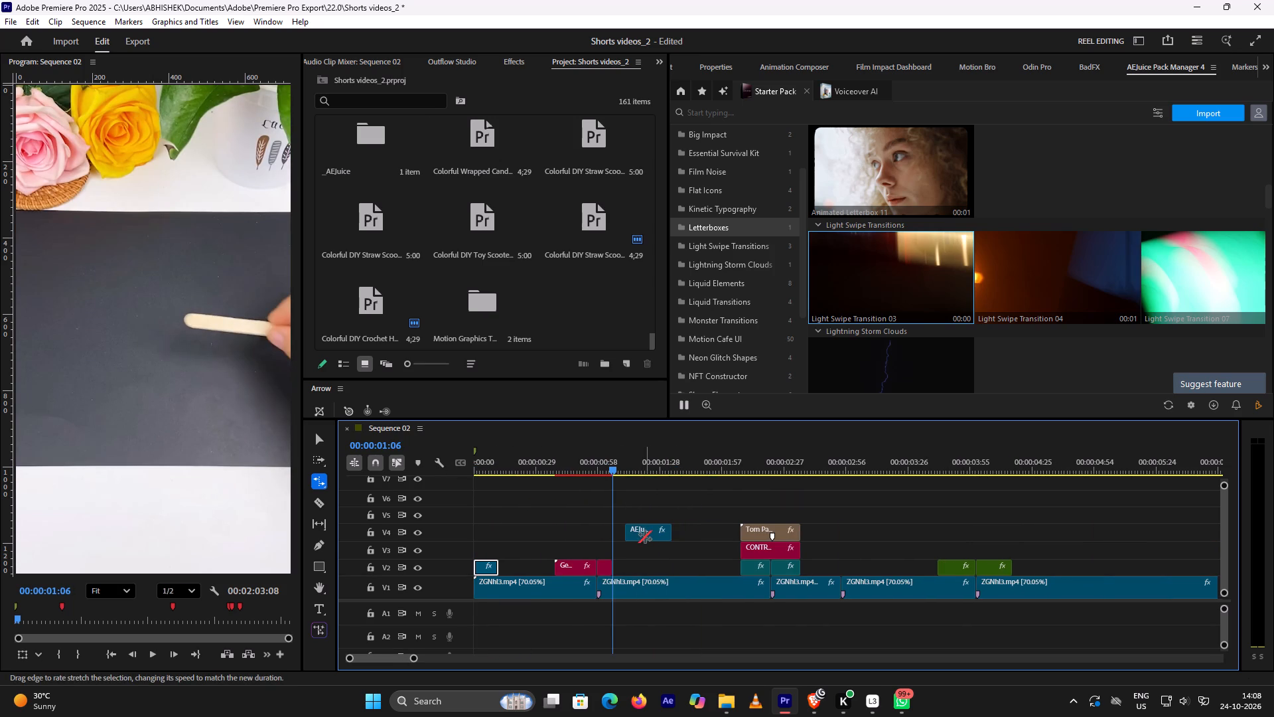
key("v")
left_click_drag(647, 534, 1055, 505)
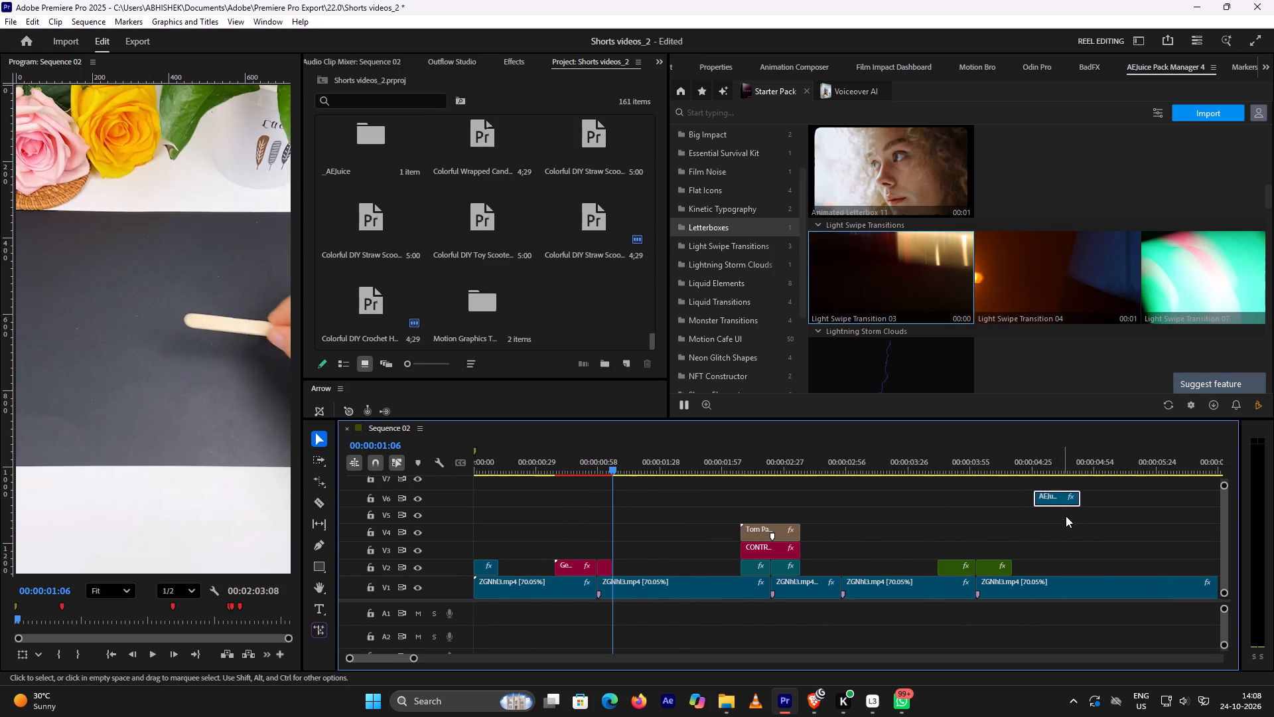
scroll(1064, 528, "down", 5, "alt")
left_click_drag(819, 503, 1013, 509)
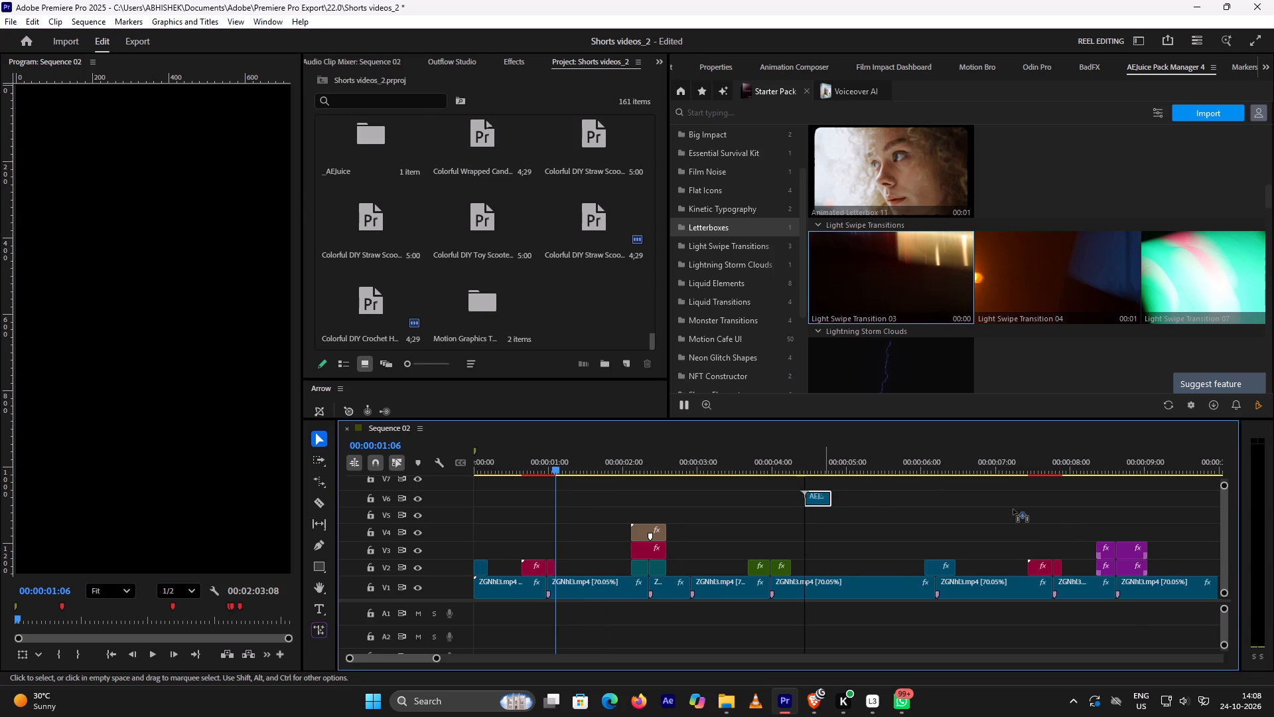
left_click_drag(1013, 509, 1148, 509)
scroll(1149, 509, "down", 19)
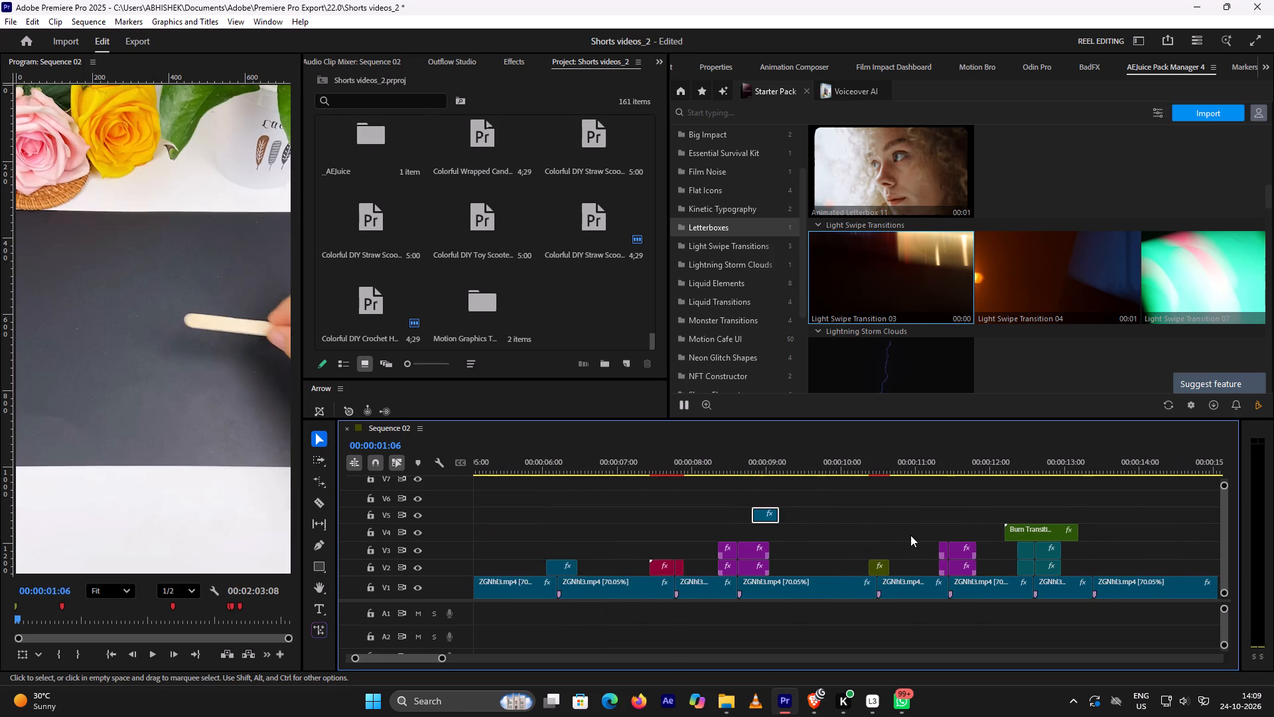
scroll(894, 538, "down", 6)
scroll(762, 551, "down", 4, "alt")
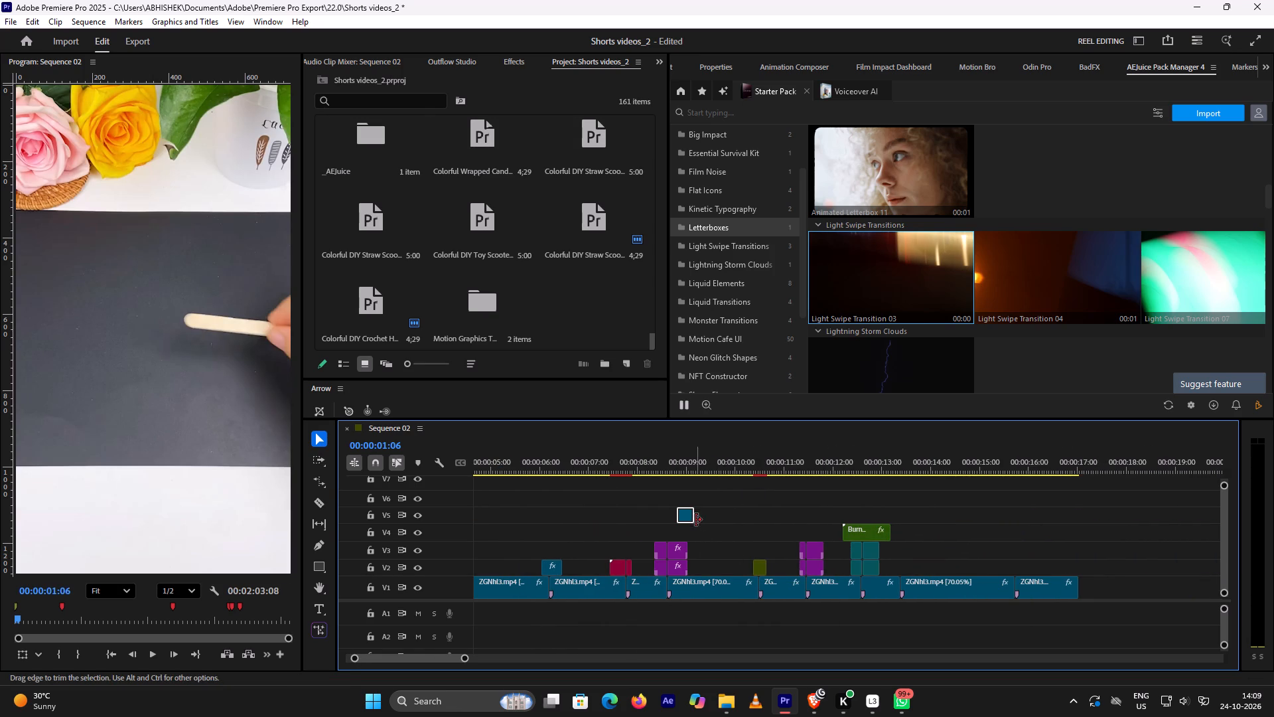
left_click_drag(683, 517, 1113, 560)
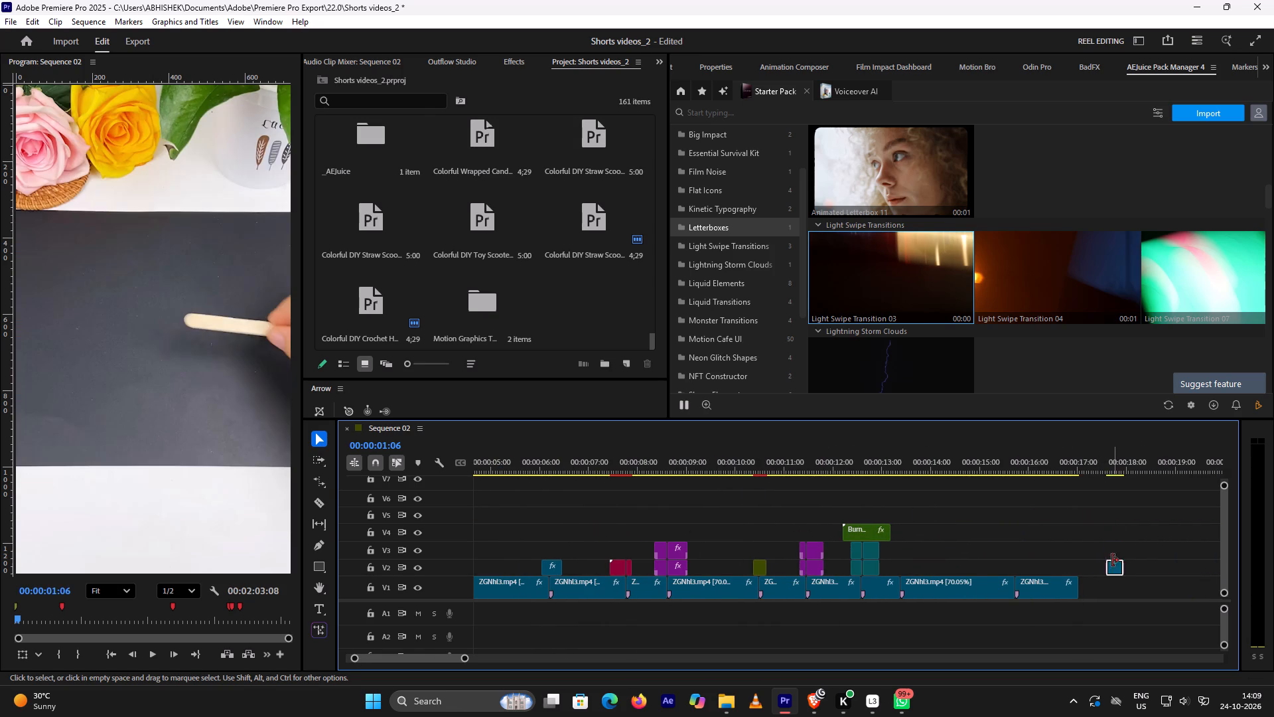
scroll(1122, 542, "down", 12)
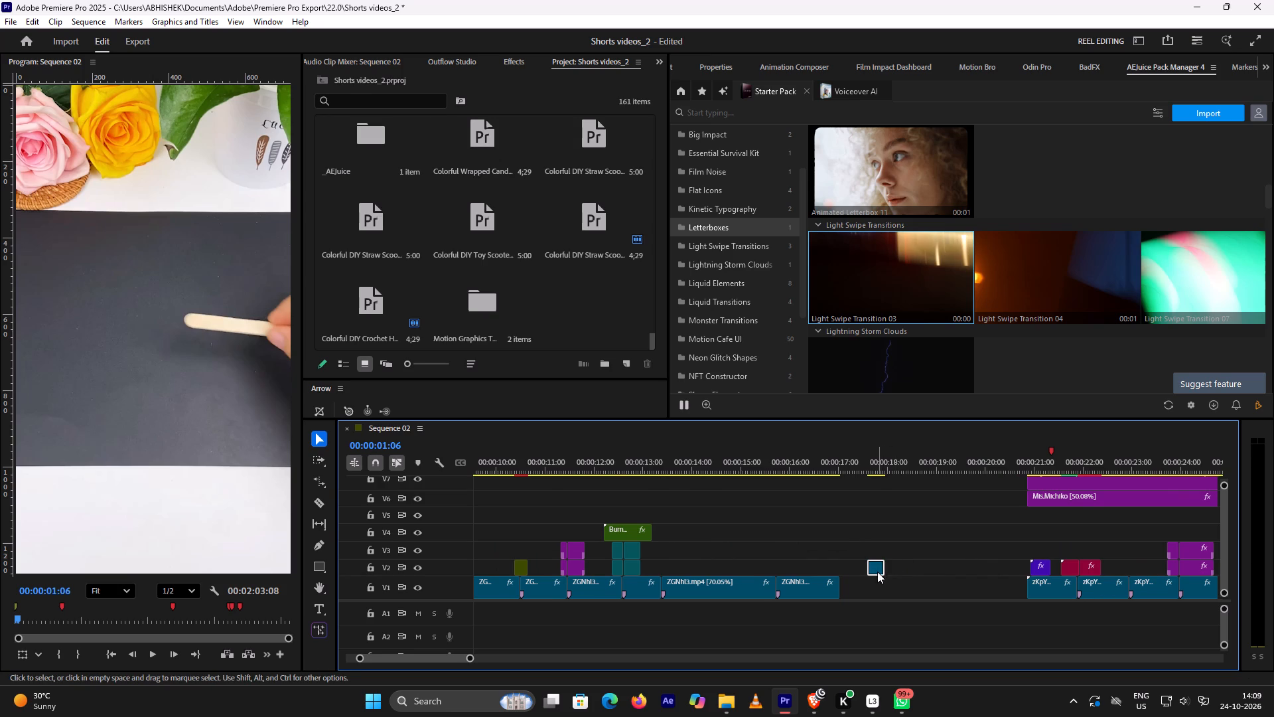
left_click_drag(877, 572, 1137, 558)
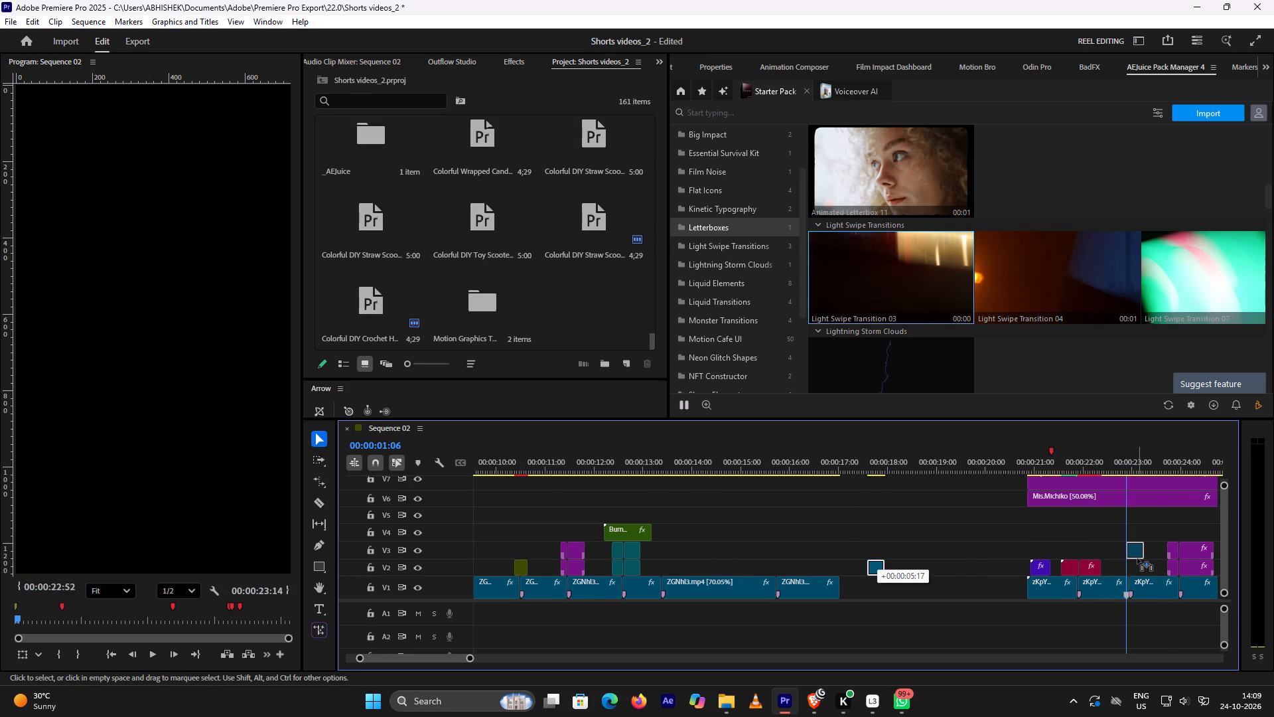
left_click_drag(1137, 558, 1136, 559)
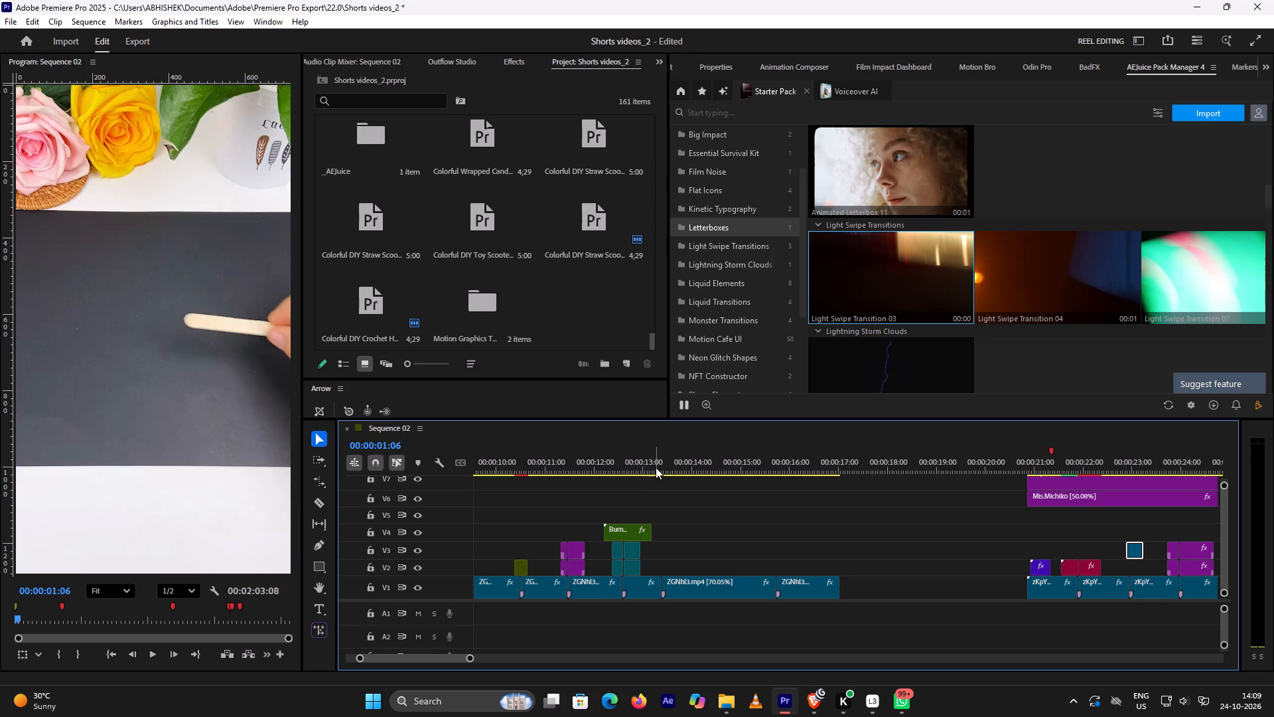
Play the section from about 00:00:12:12 to examine the burn transition and the cuts that follow it.
left_click(605, 467)
key("space")
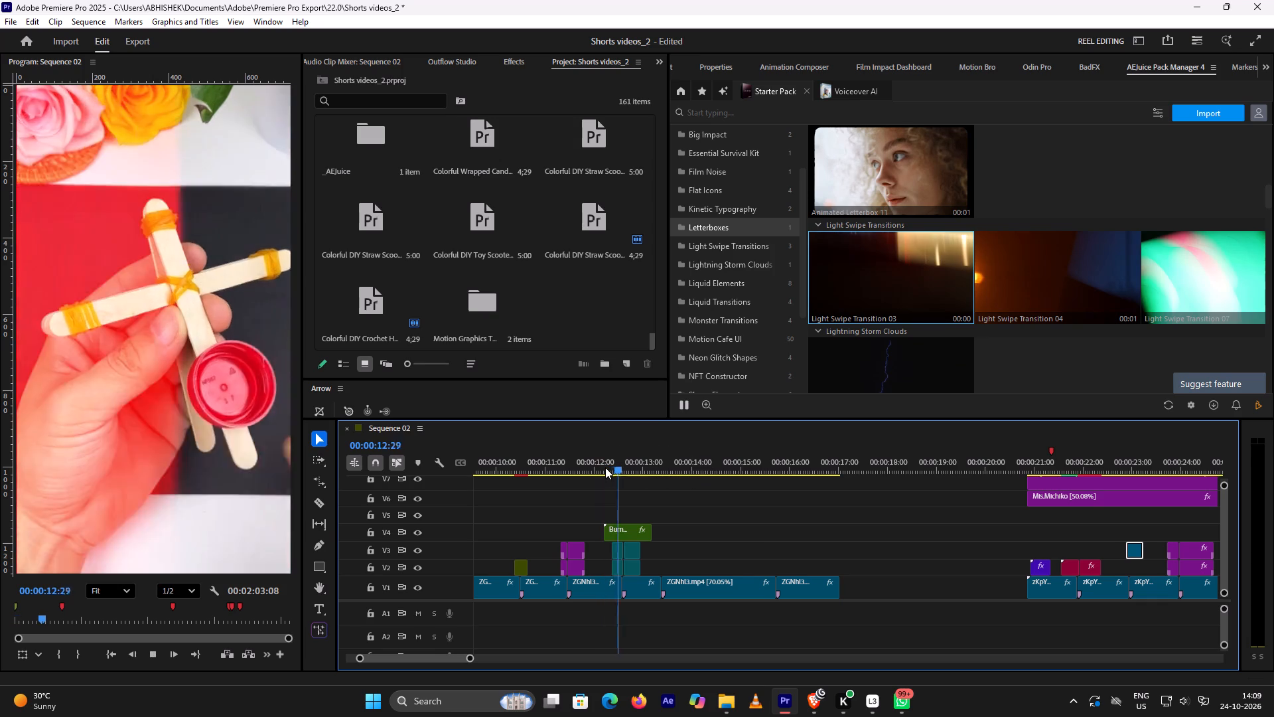
key("space")
left_click(605, 467)
key("space")
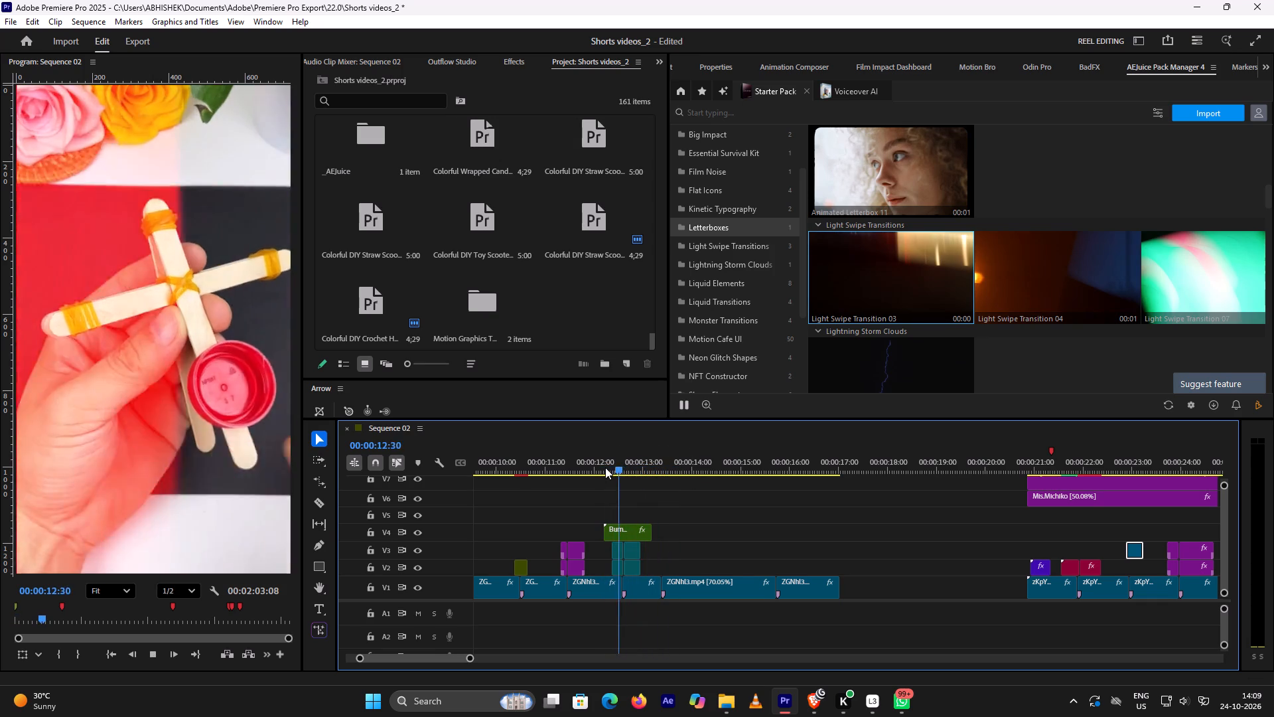
key("space")
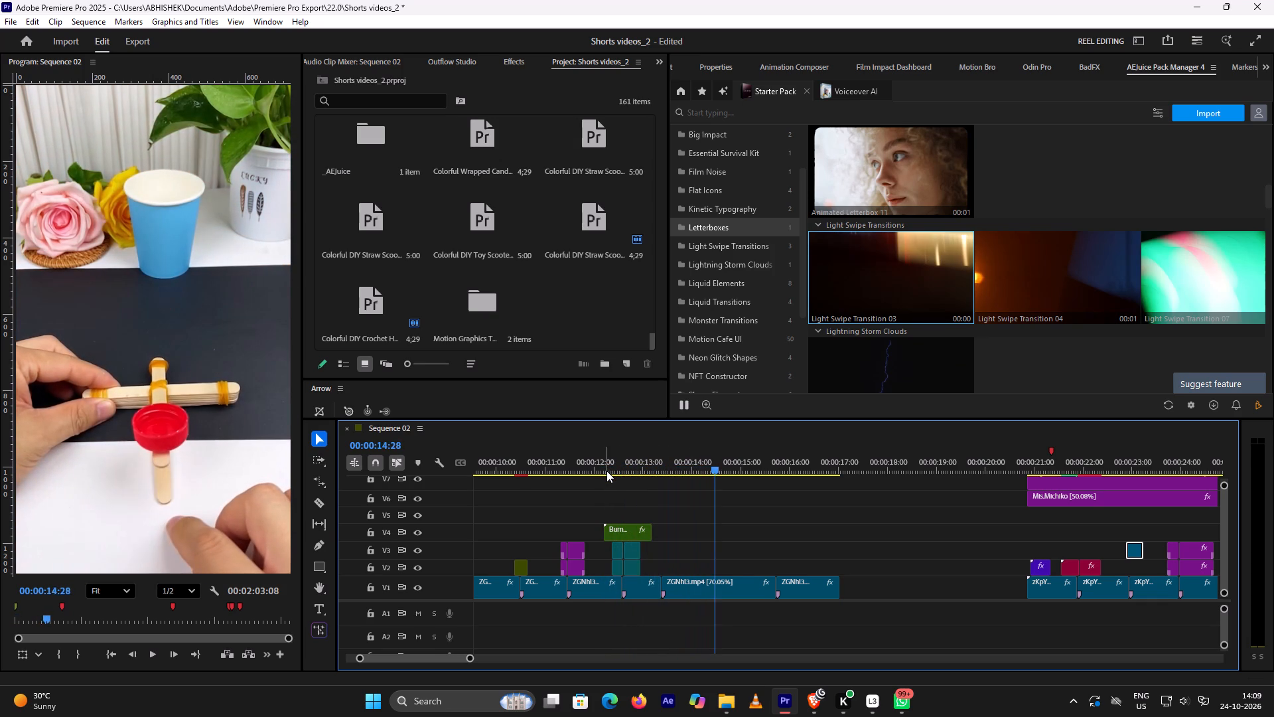
left_click(620, 473)
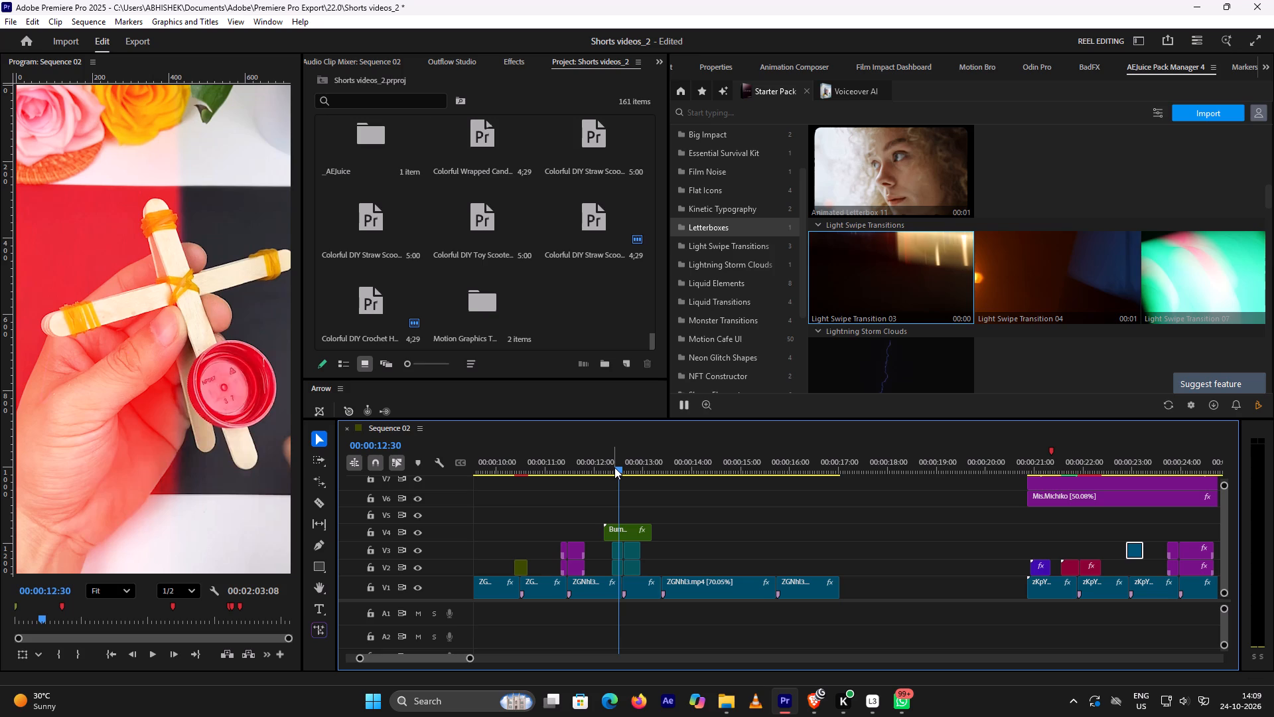
key("Right")
key("Right")
key("Right")
key("Right")
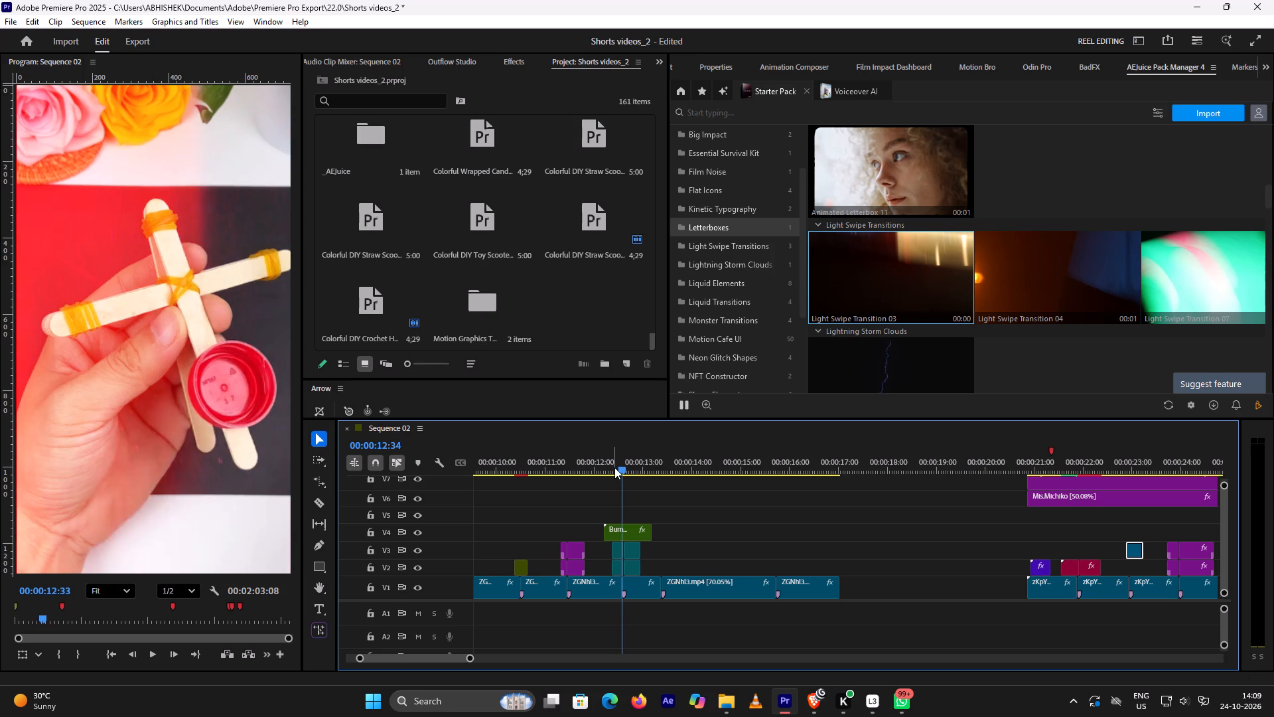
key("space")
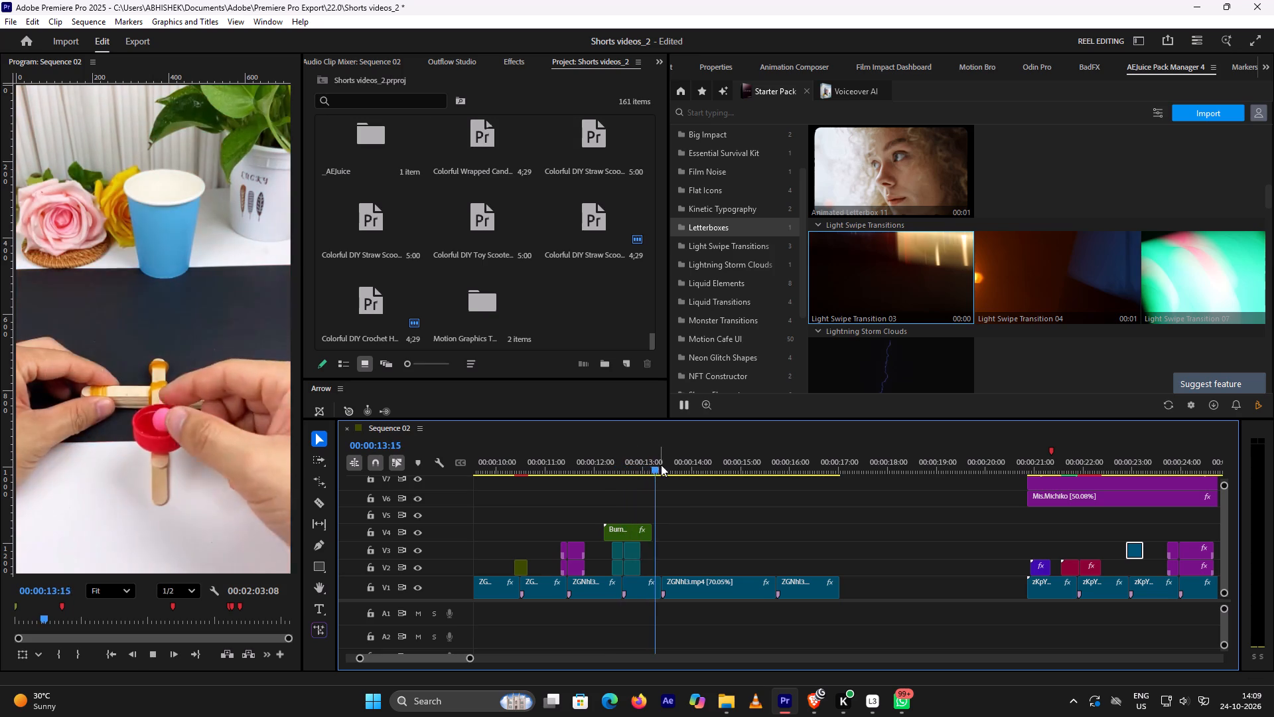
key("space")
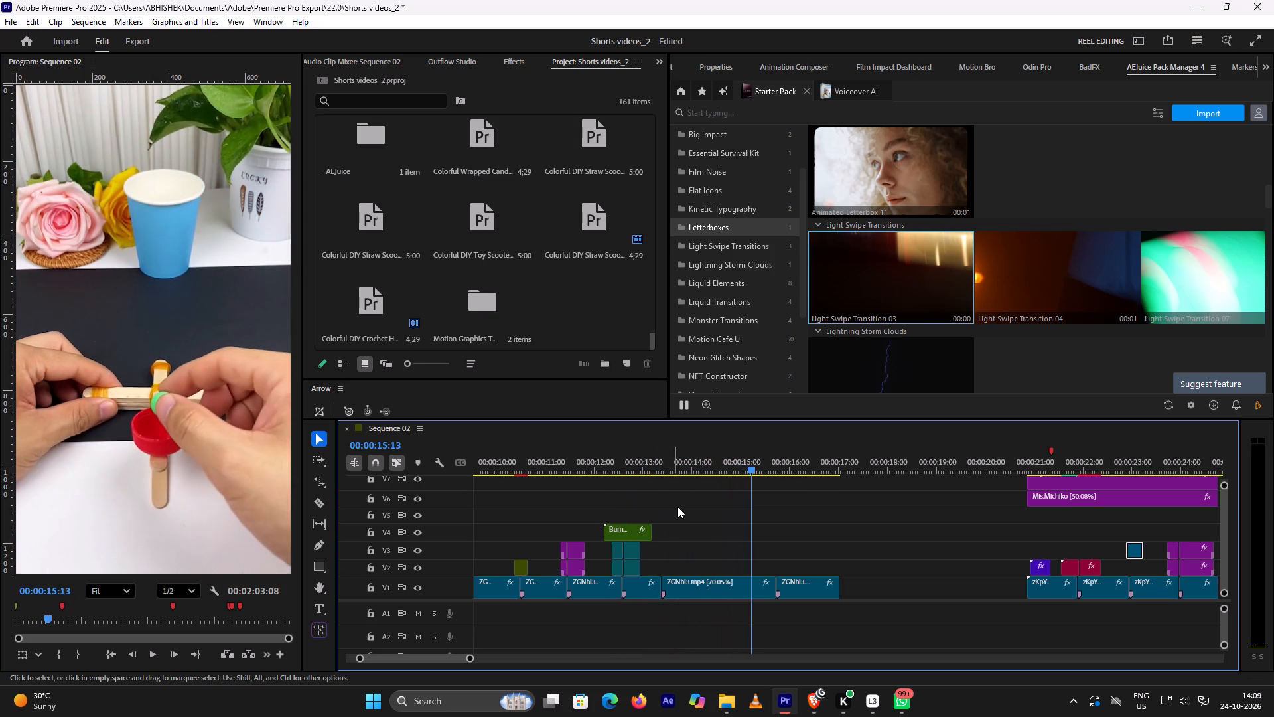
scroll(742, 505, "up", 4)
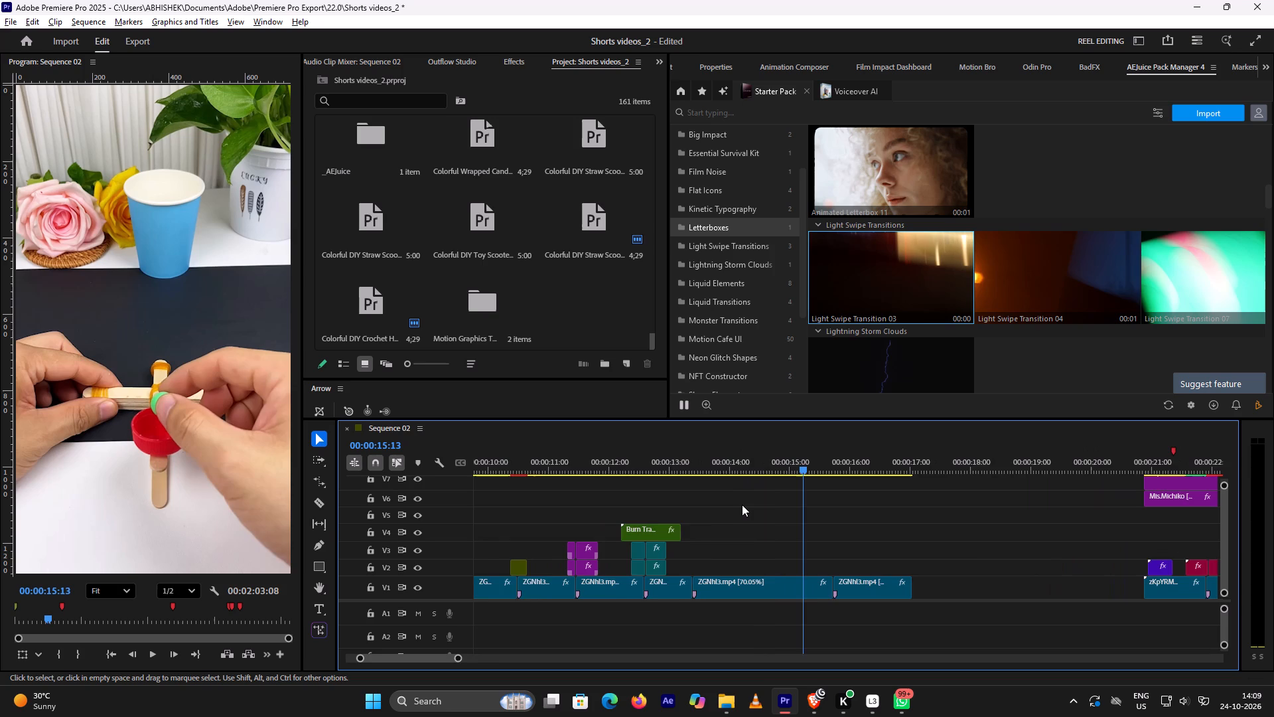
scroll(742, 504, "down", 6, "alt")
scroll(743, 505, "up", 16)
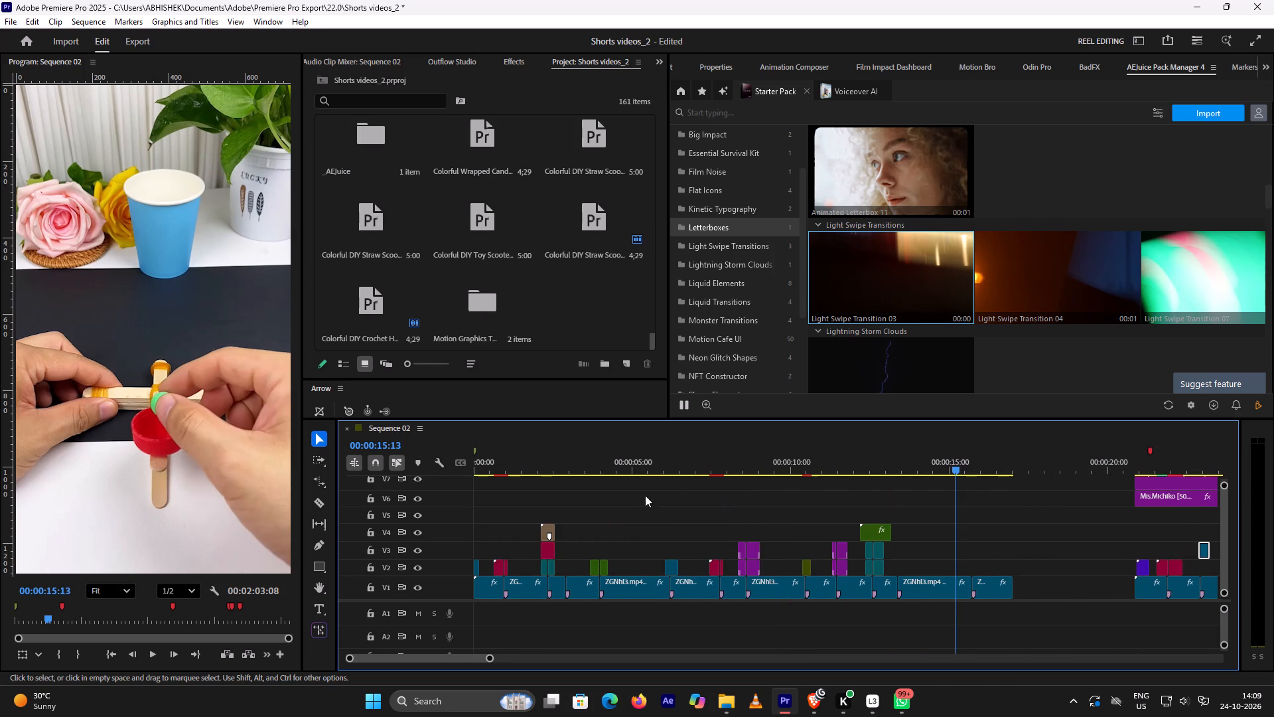
Scrub the opening between 00:00:00:00 and about 00:00:00:33 to examine the light swipe over the first clip.
left_click(498, 467)
left_click_drag(495, 468, 475, 465)
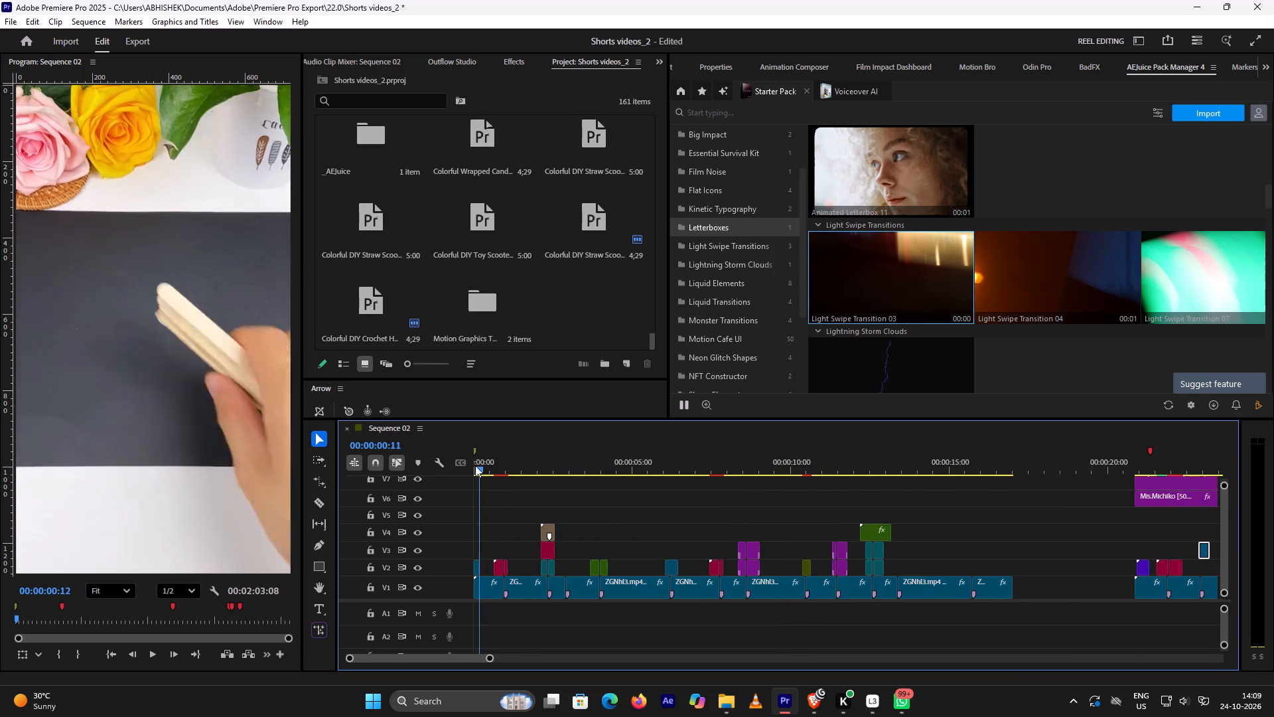
left_click_drag(475, 465, 426, 463)
scroll(563, 535, "up", 5, "alt")
scroll(565, 535, "up", 8)
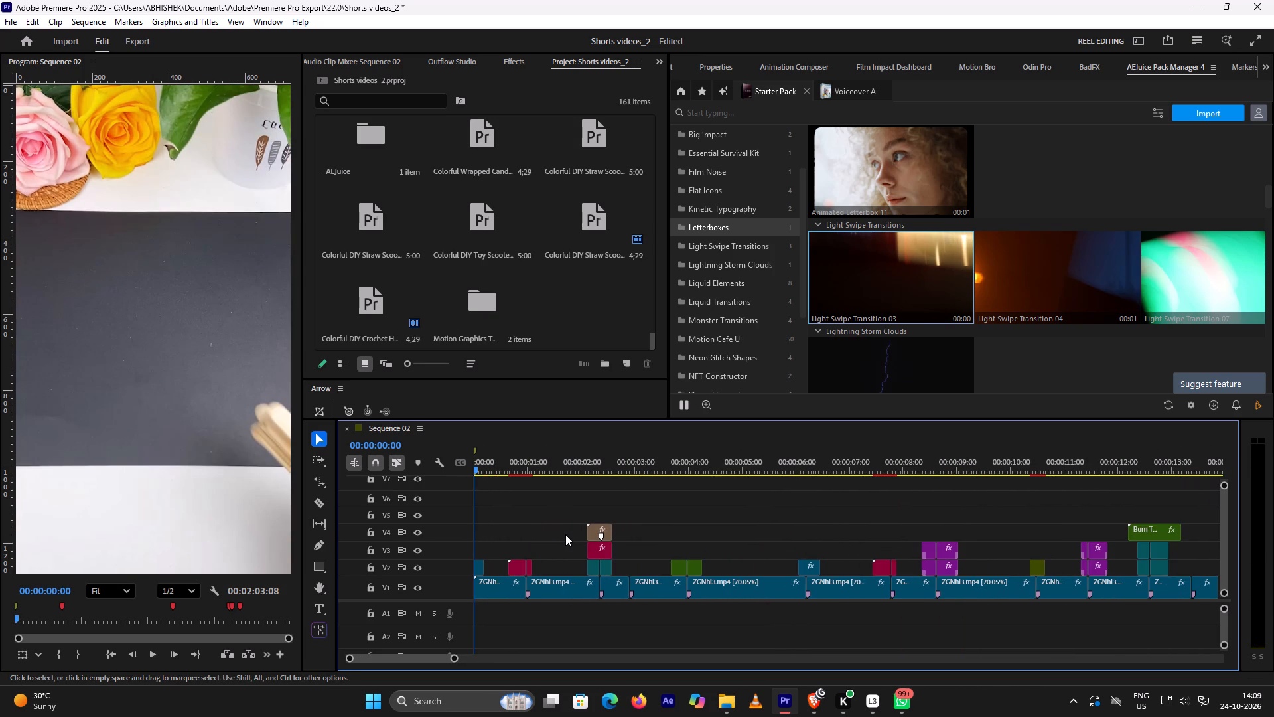
scroll(565, 534, "up", 3)
scroll(565, 534, "up", 6, "alt")
scroll(565, 533, "up", 11)
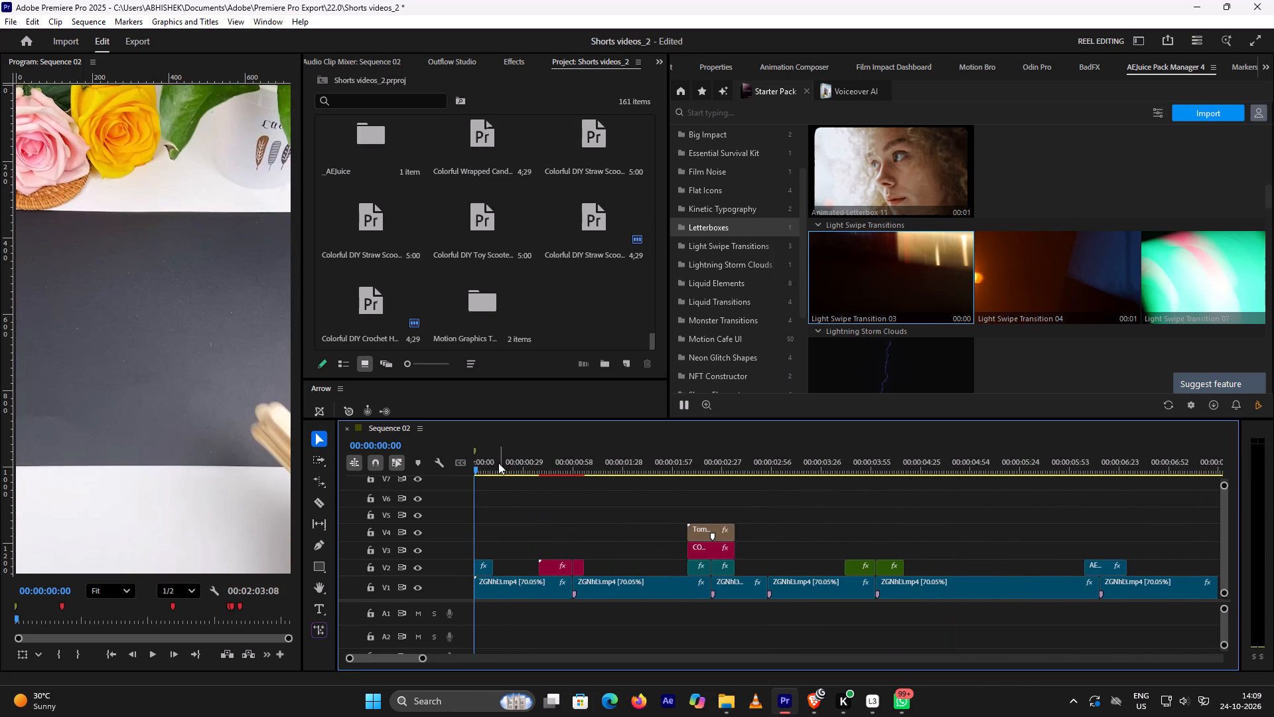
left_click_drag(476, 469, 481, 471)
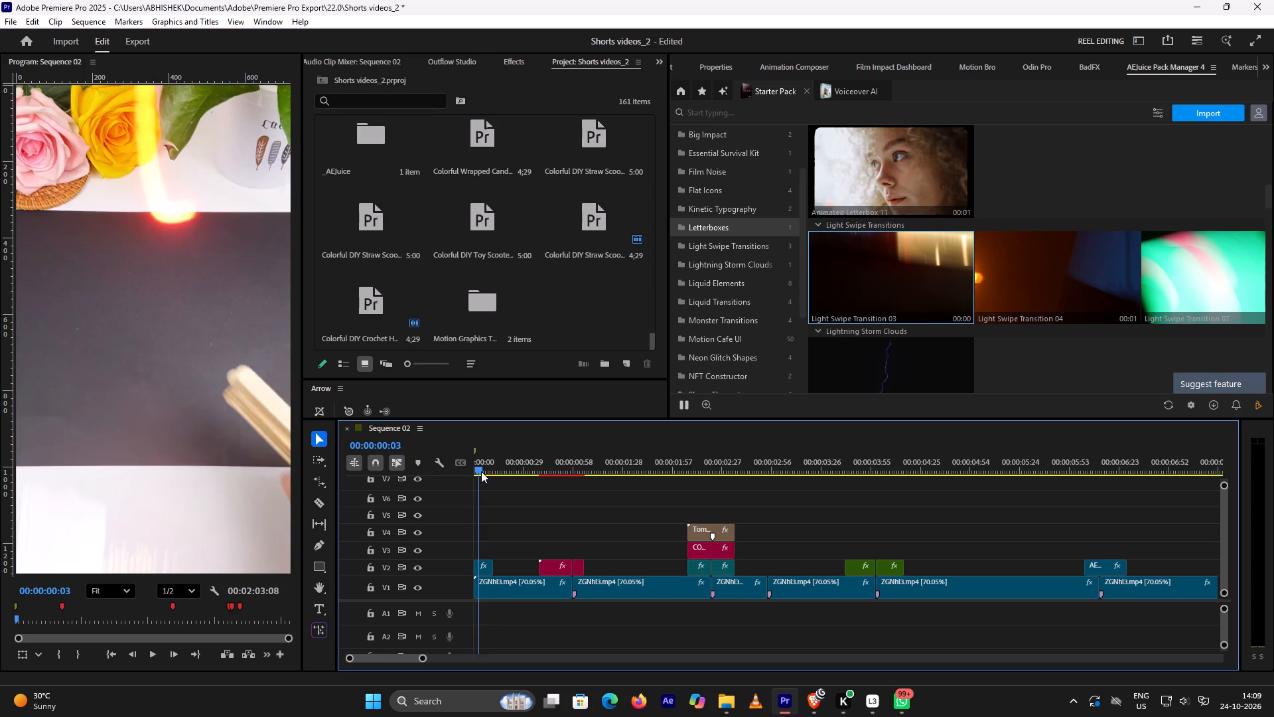
left_click_drag(481, 471, 533, 491)
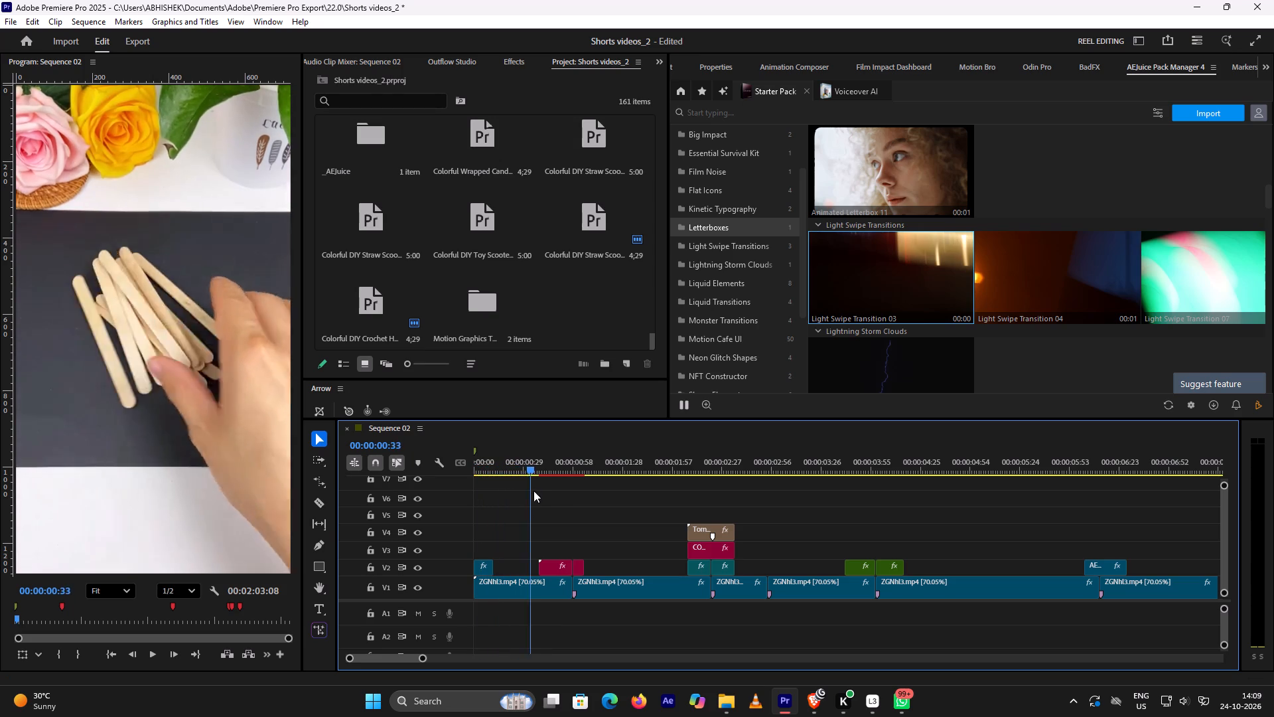
left_click_drag(533, 491, 447, 487)
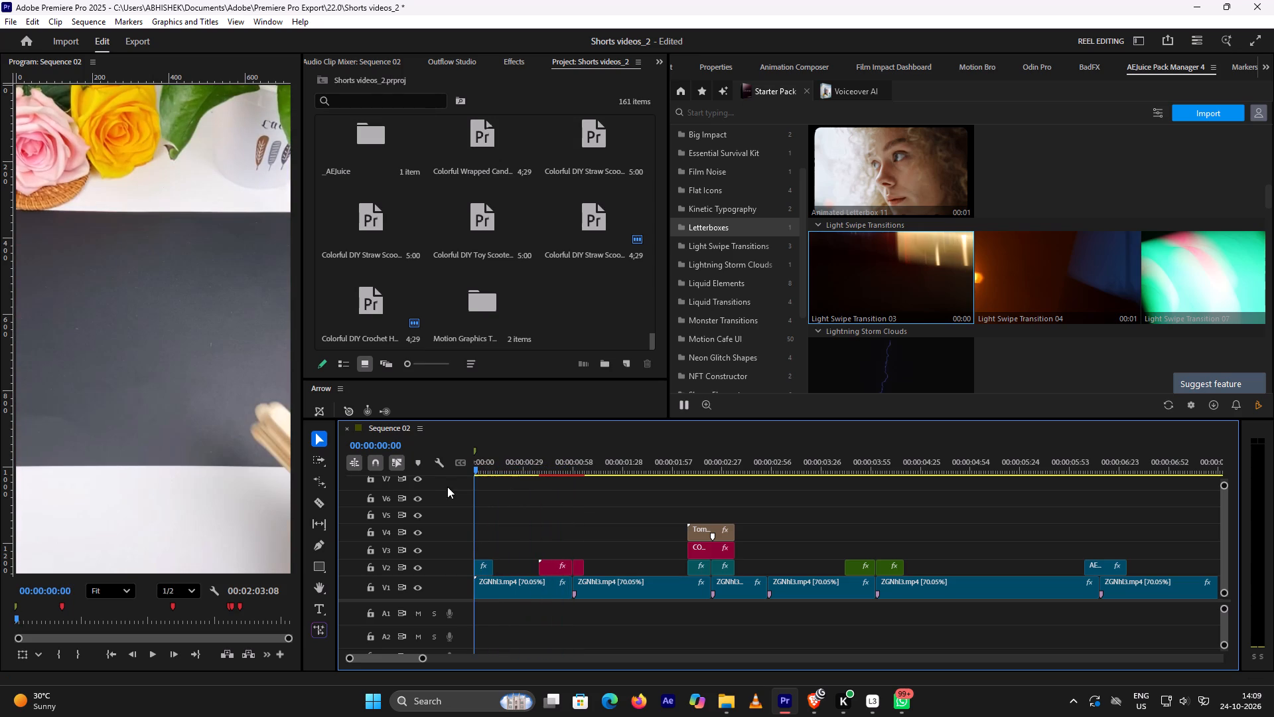
left_click_drag(447, 487, 475, 536)
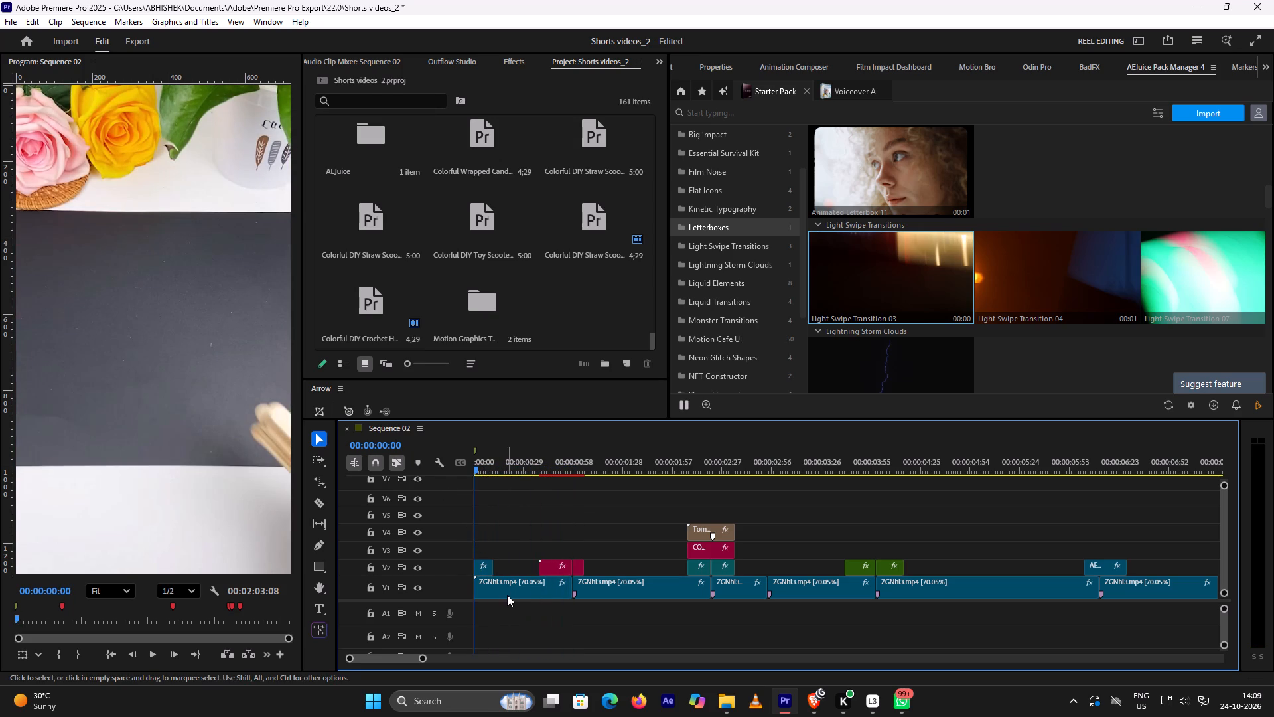
Add Position and Scale keyframes at 00:00:00:00 on the first V1 clip, and move the playhead to about 00:00:00:54.
left_click(506, 592)
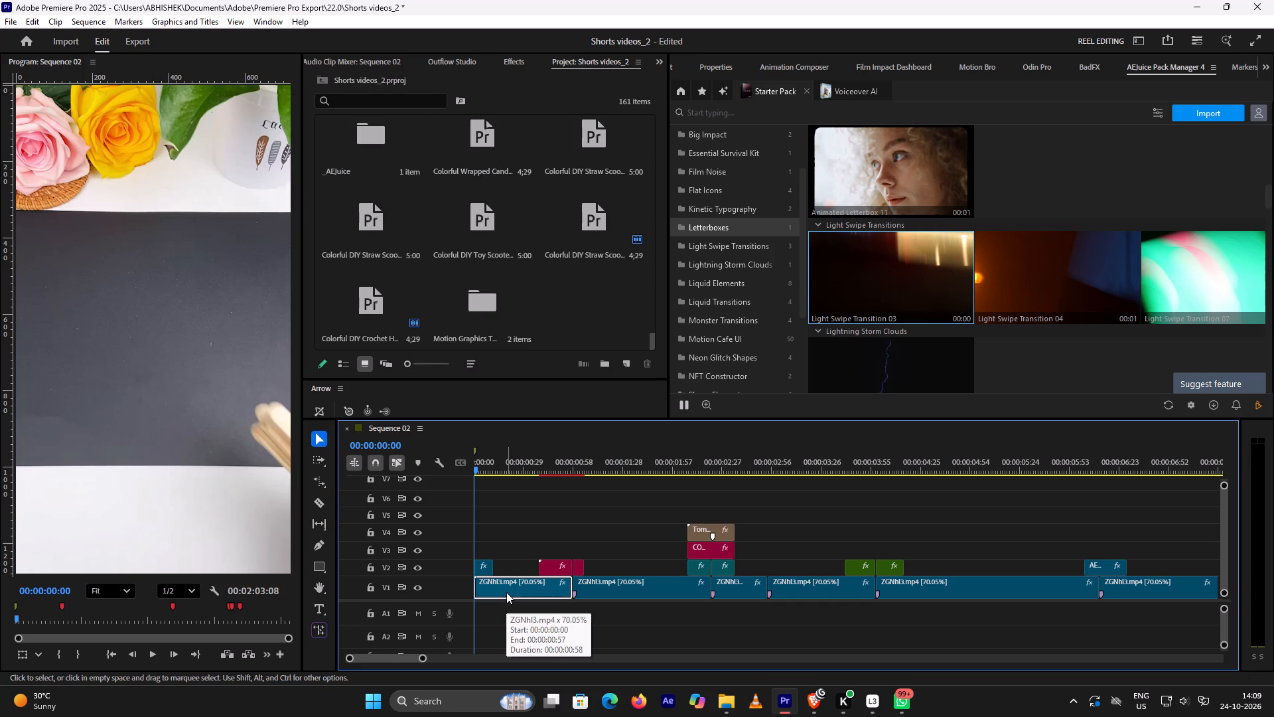
left_click(506, 592)
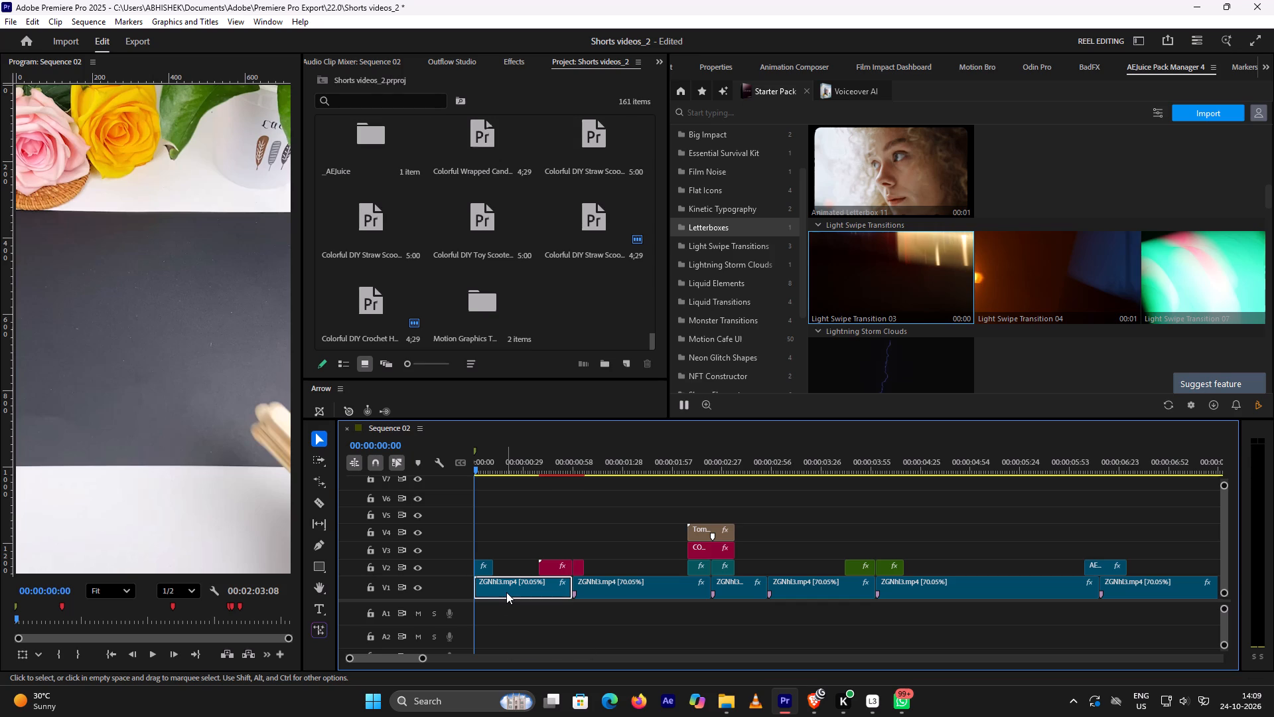
key("e")
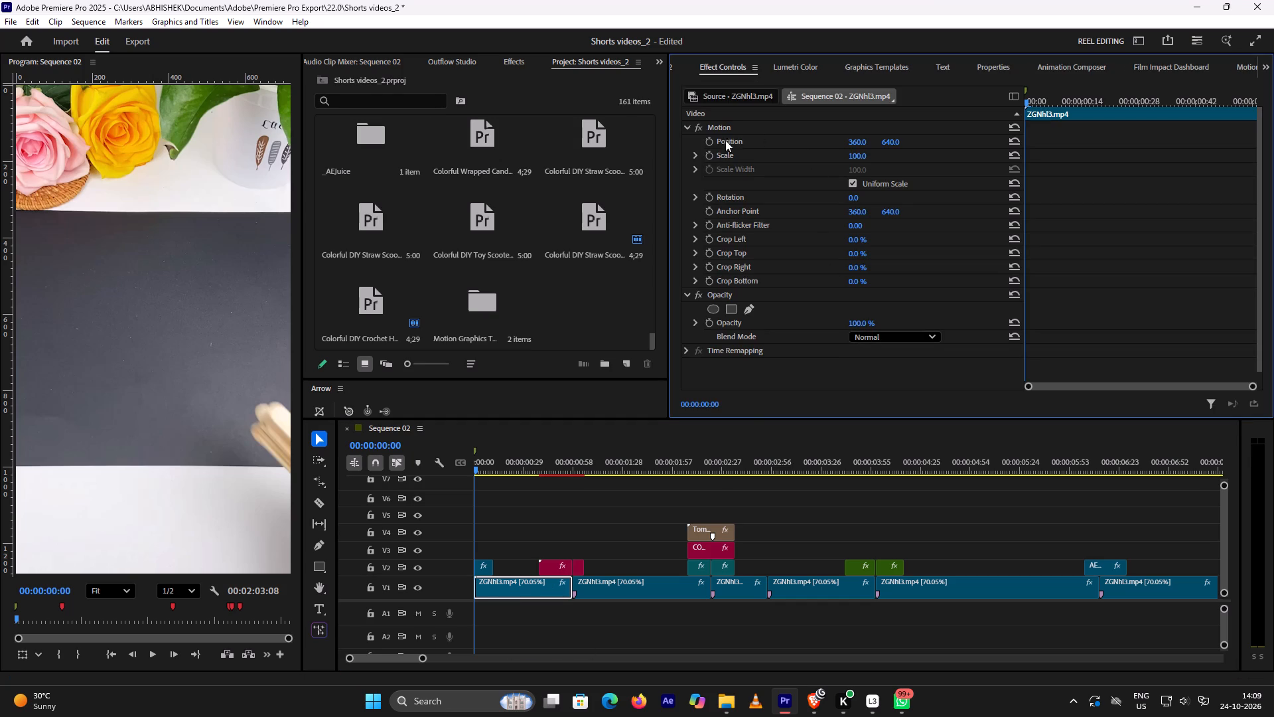
left_click(714, 142)
left_click(710, 154)
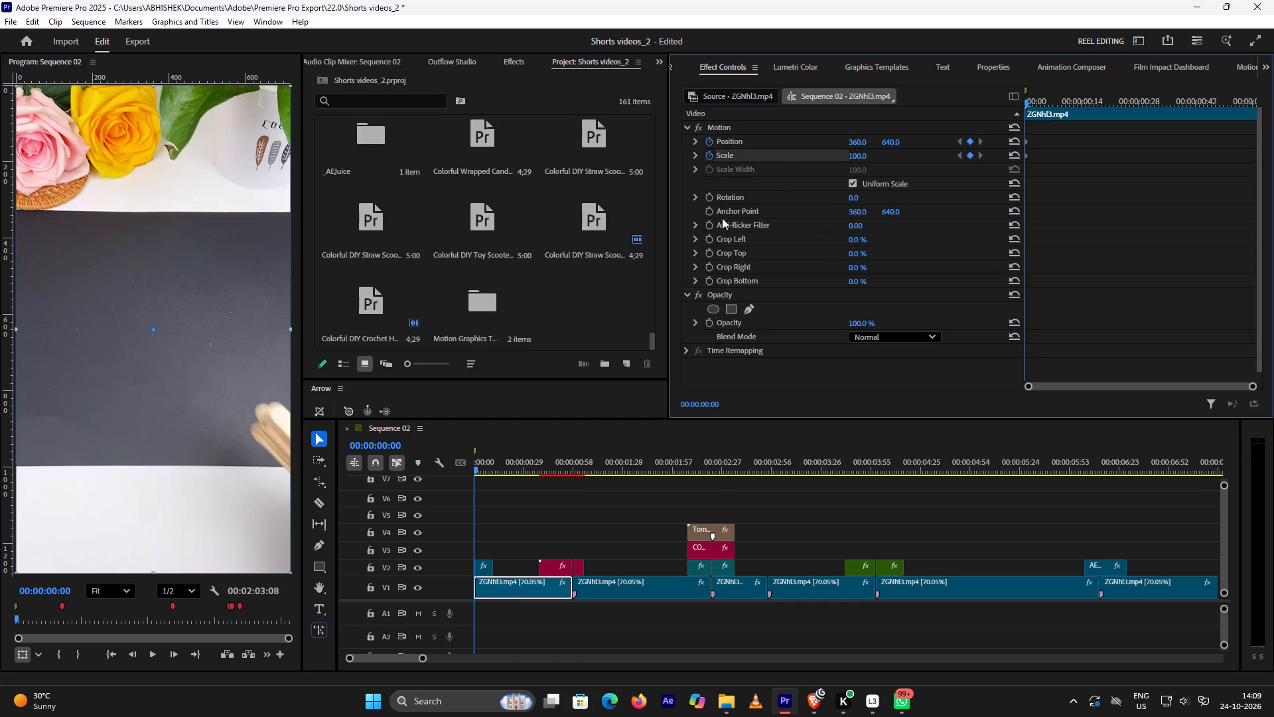
left_click_drag(478, 470, 477, 470)
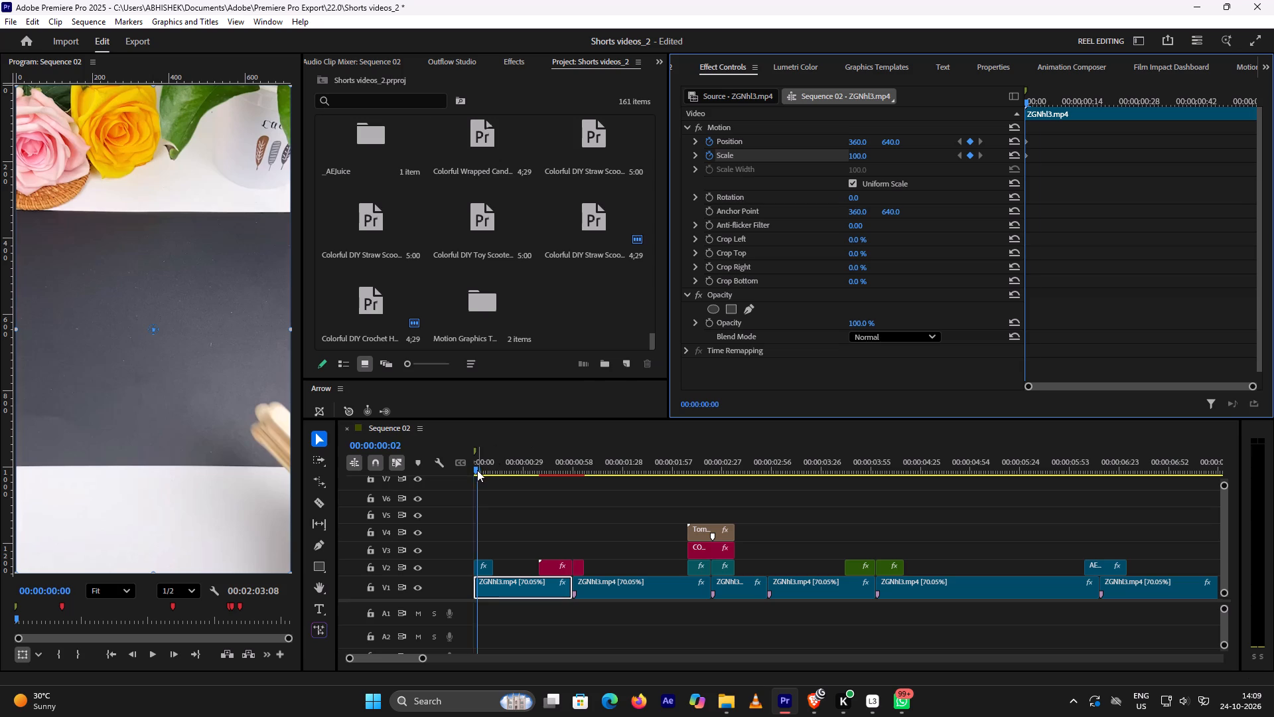
left_click_drag(477, 470, 567, 481)
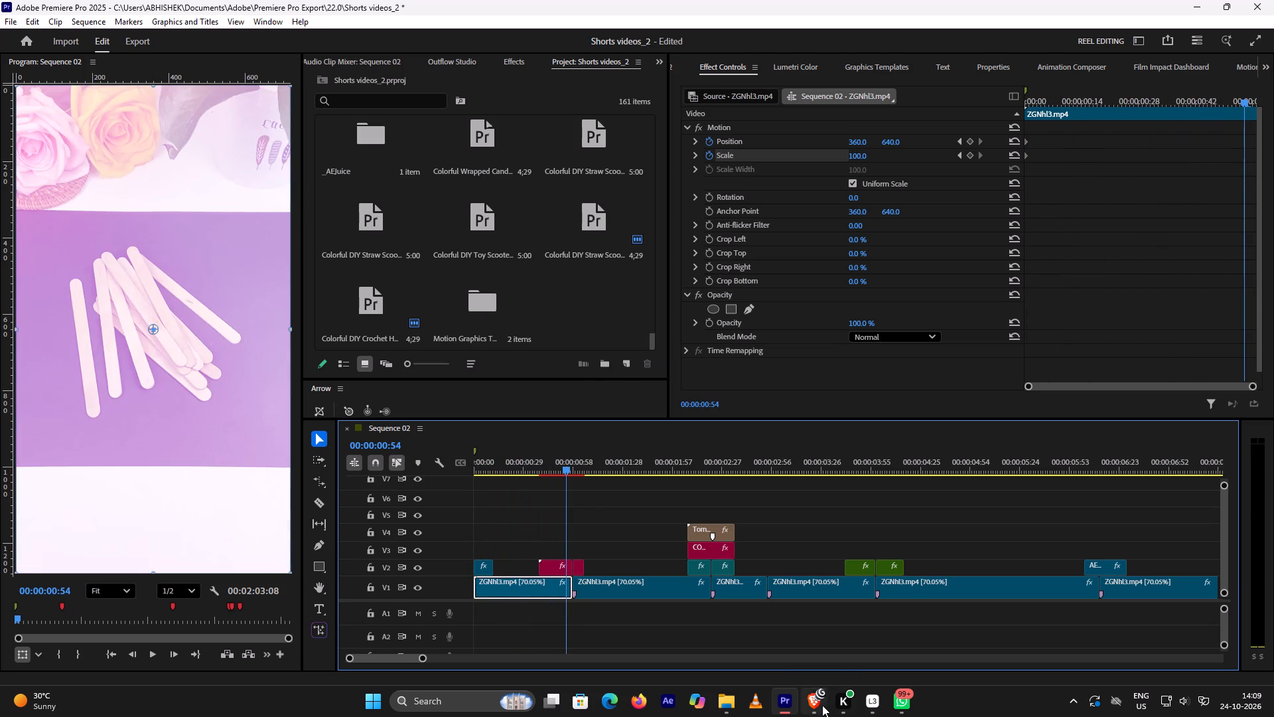
Switch to Google Vids in the Brave browser, start a portrait project with Create AI videos, and dismiss the personal avatar tip.
left_click(819, 705)
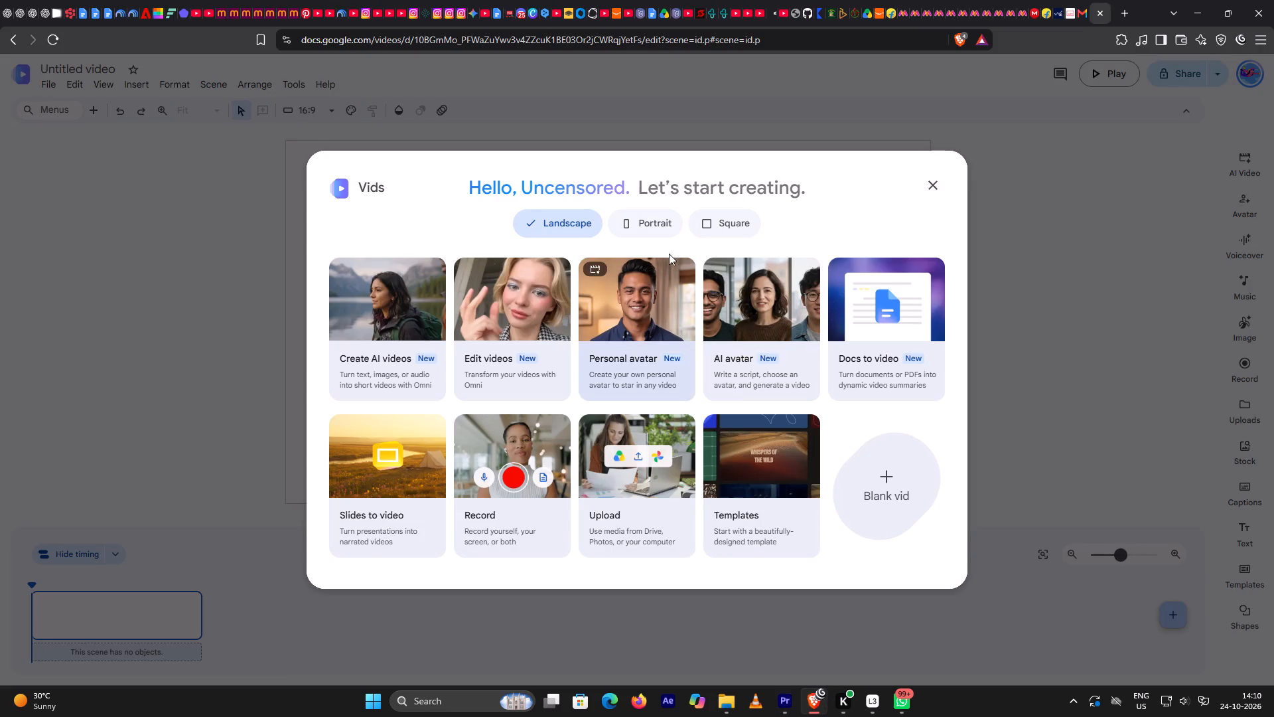
left_click(654, 232)
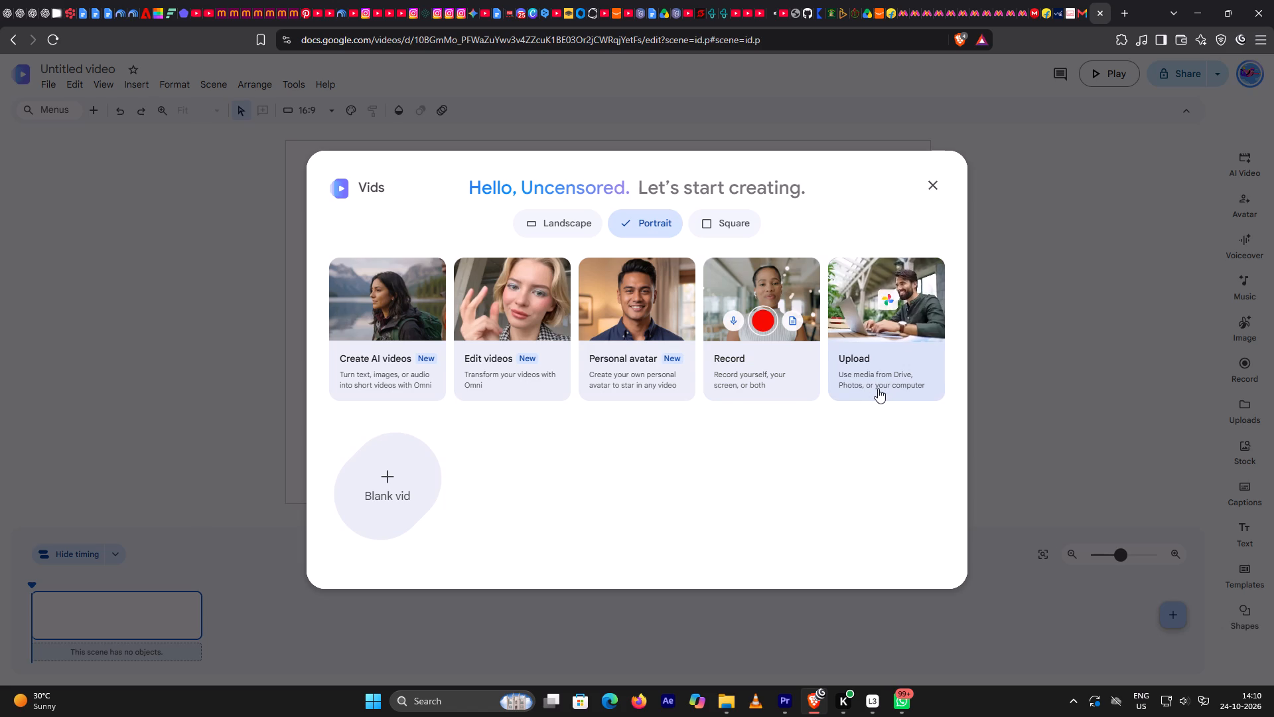
left_click(388, 335)
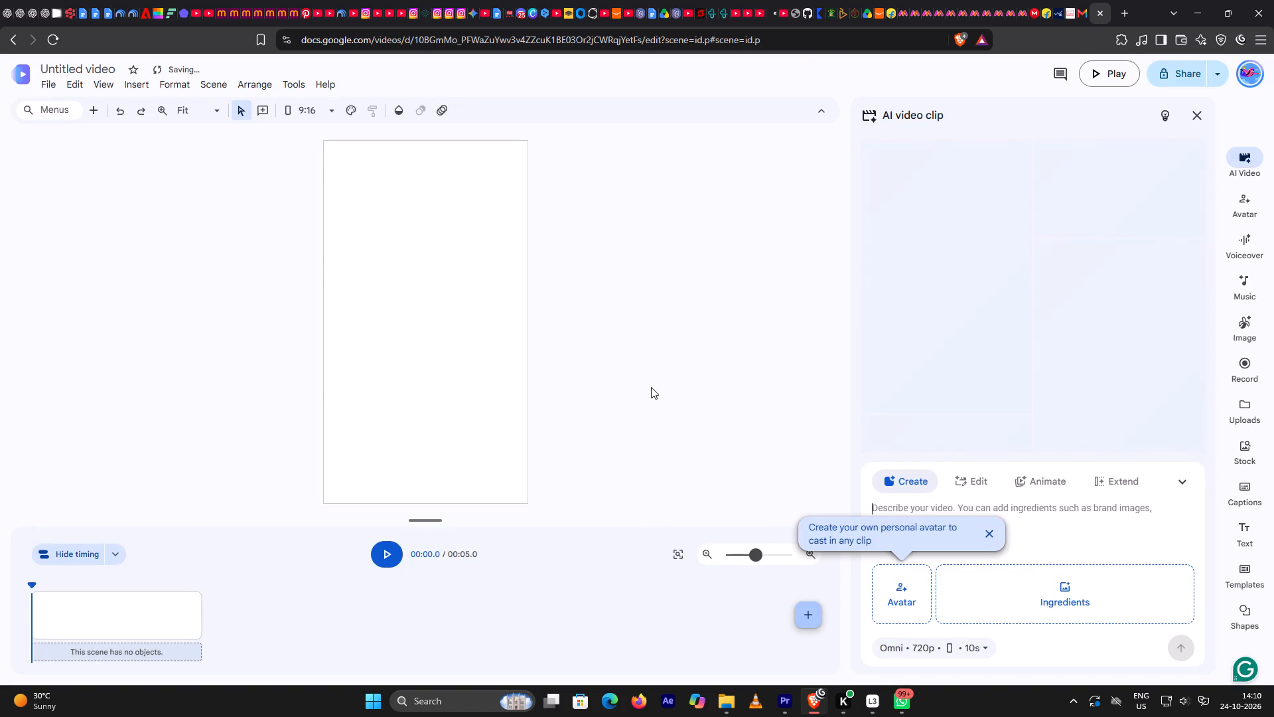
left_click(991, 541)
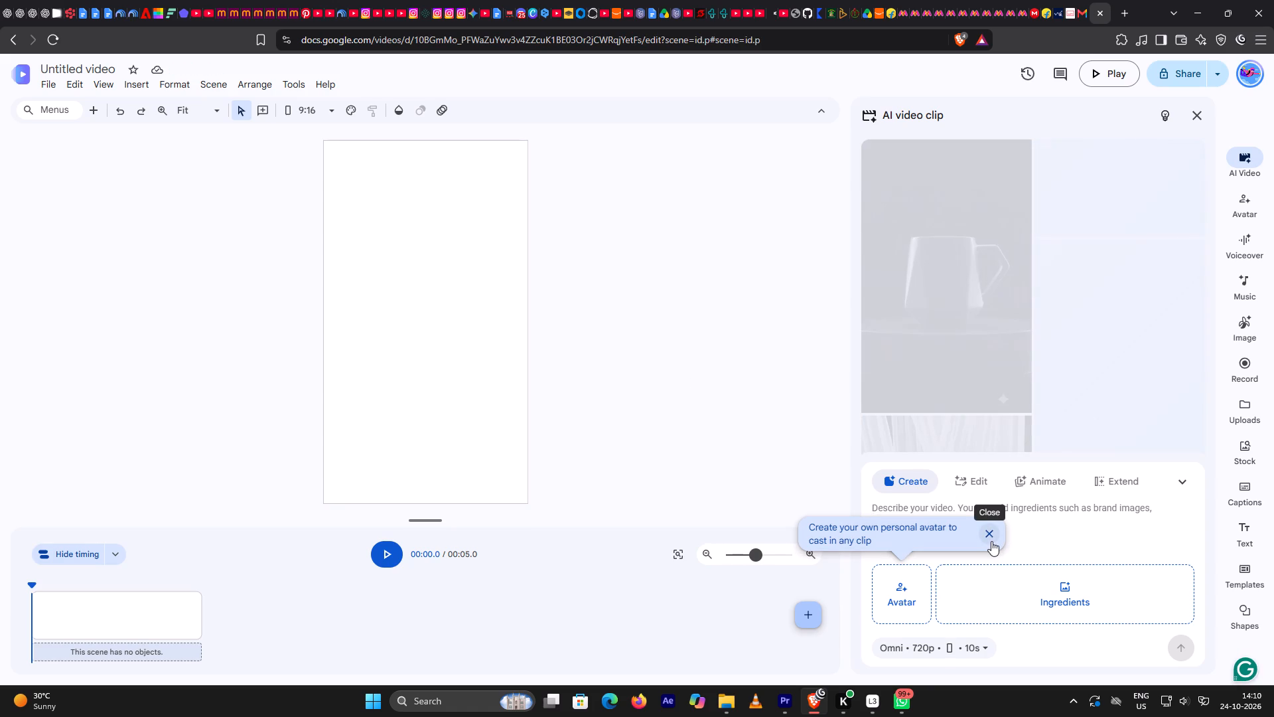
left_click(990, 536)
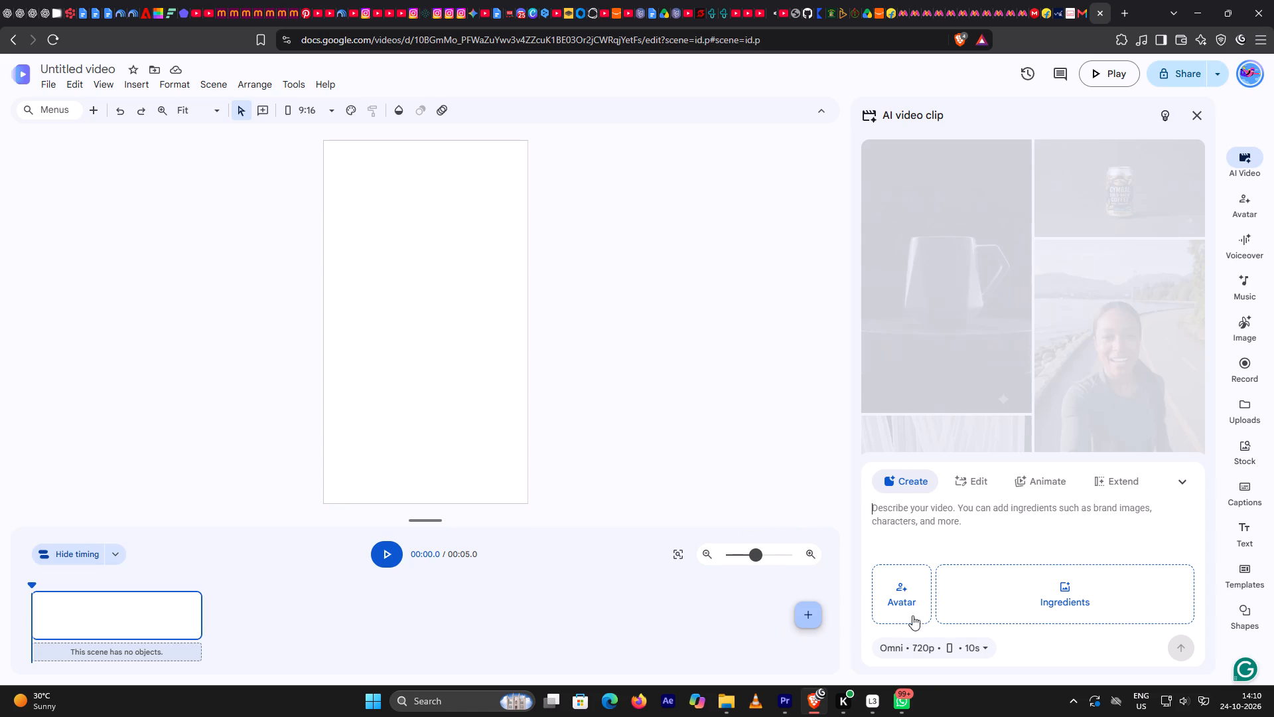
Go through the open PriceHistory page and the Flipkart page for the ELINOR spinner bucket mop.
left_click(1055, 17)
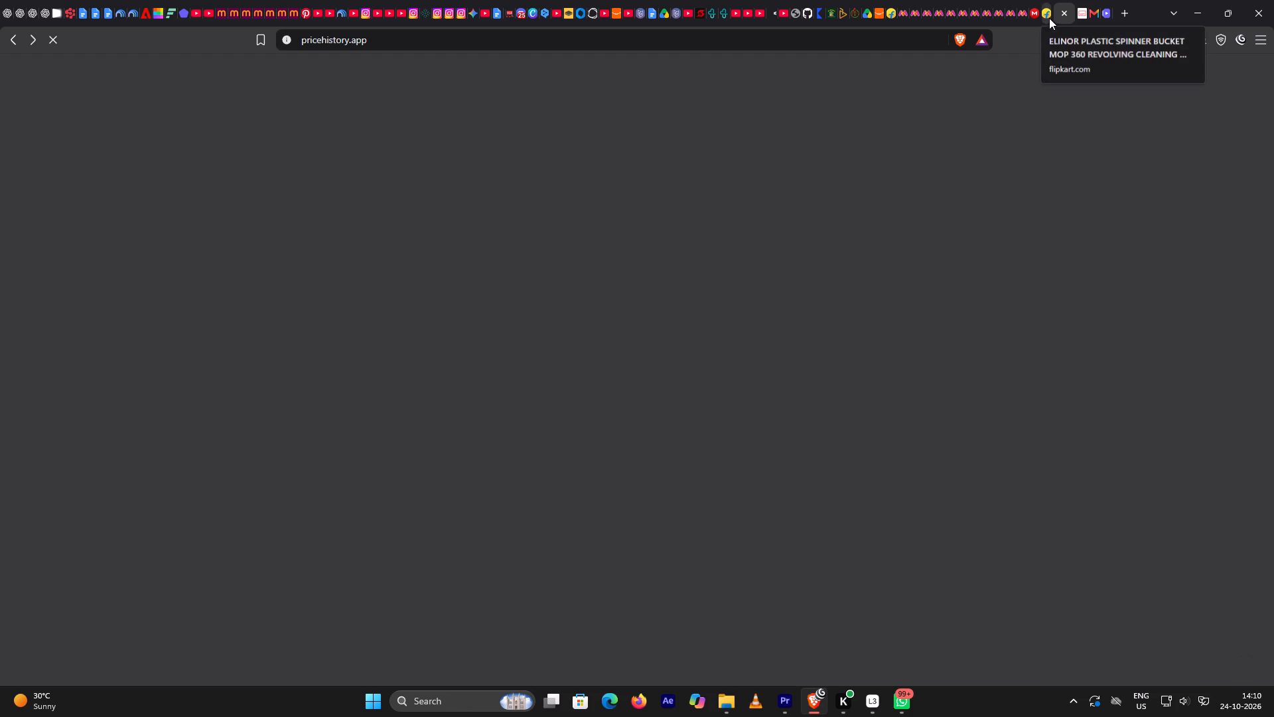
left_click(1045, 17)
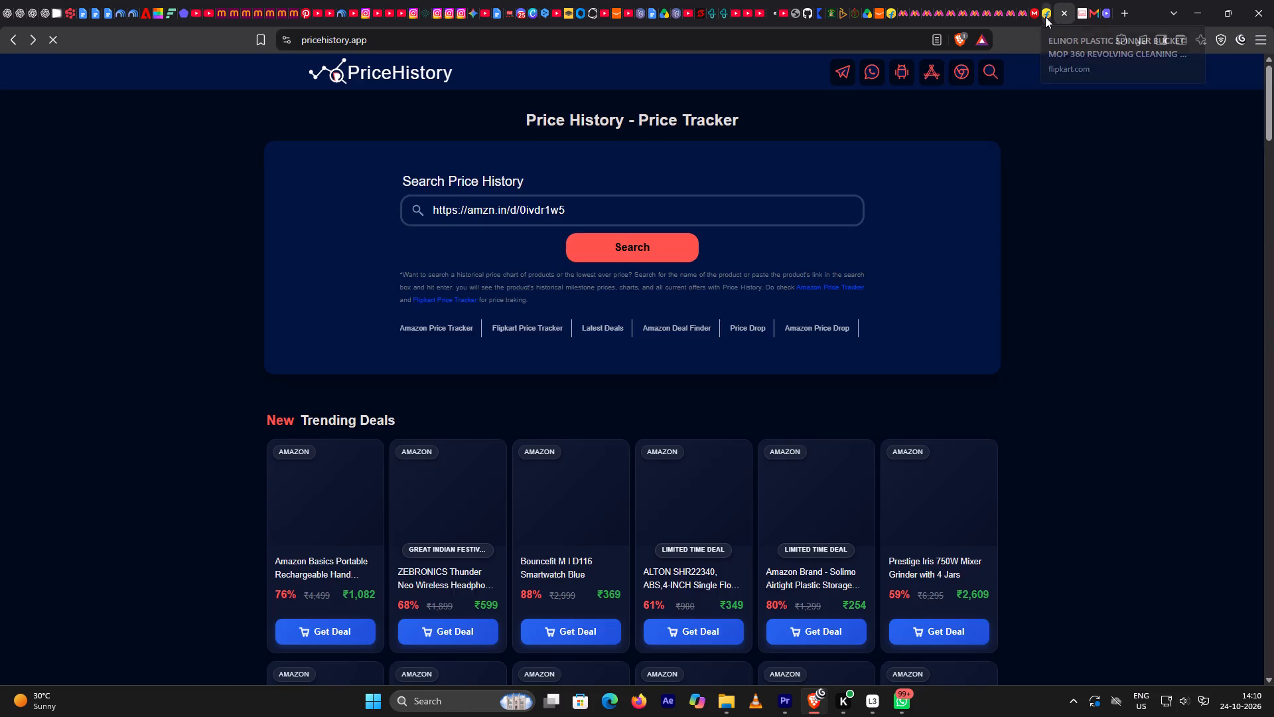
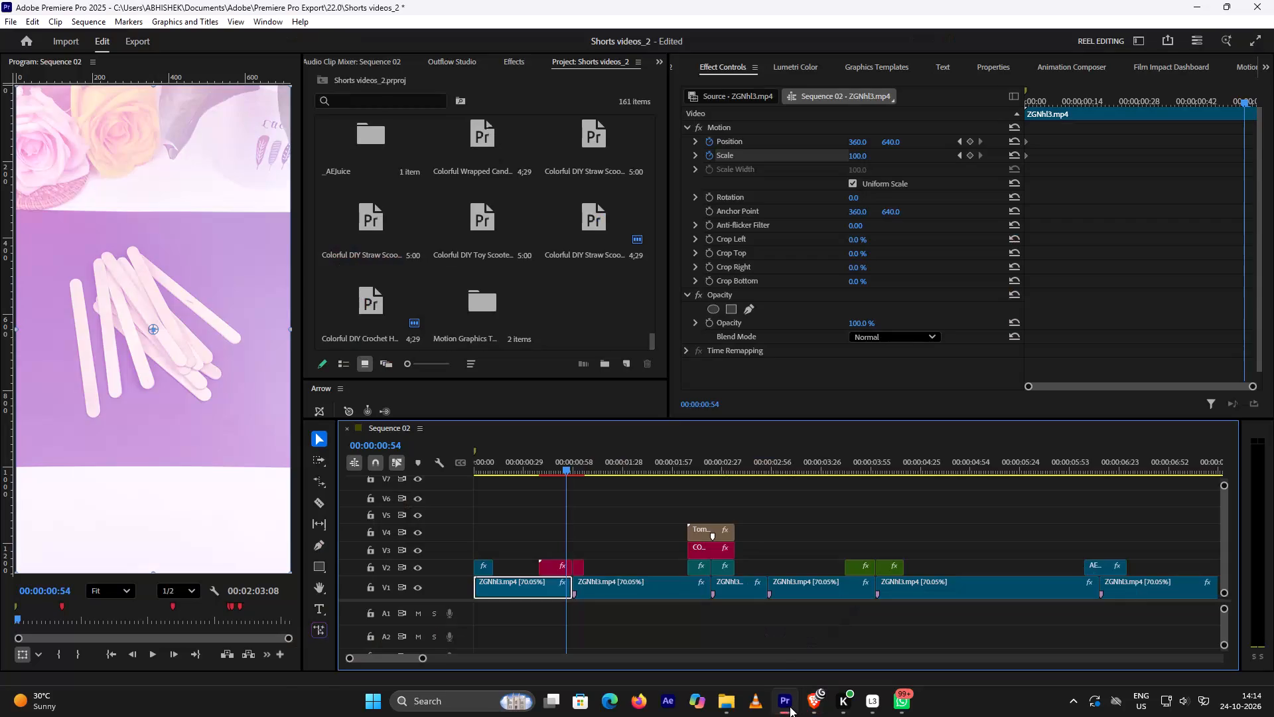
Add Scale and Position keyframes on the first V1 clip at its end, 00:00:00:57.
left_click_drag(565, 469, 428, 473)
key("space")
key("space")
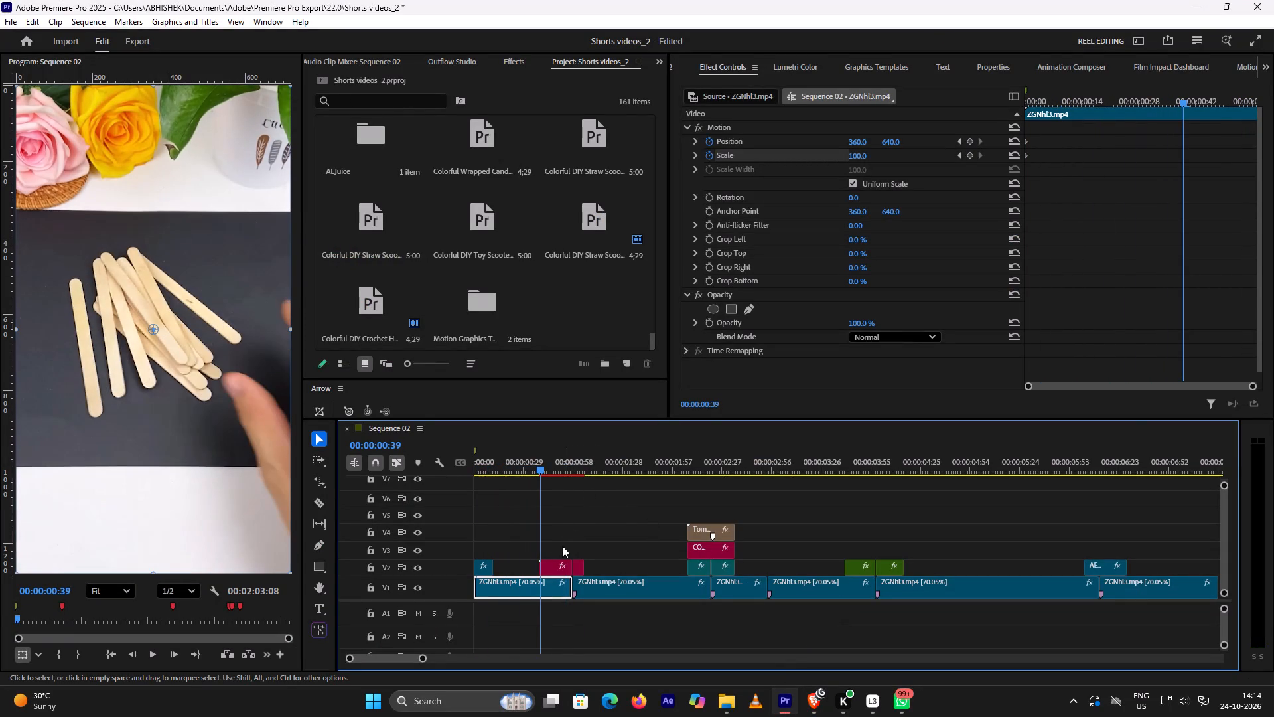
left_click(531, 590)
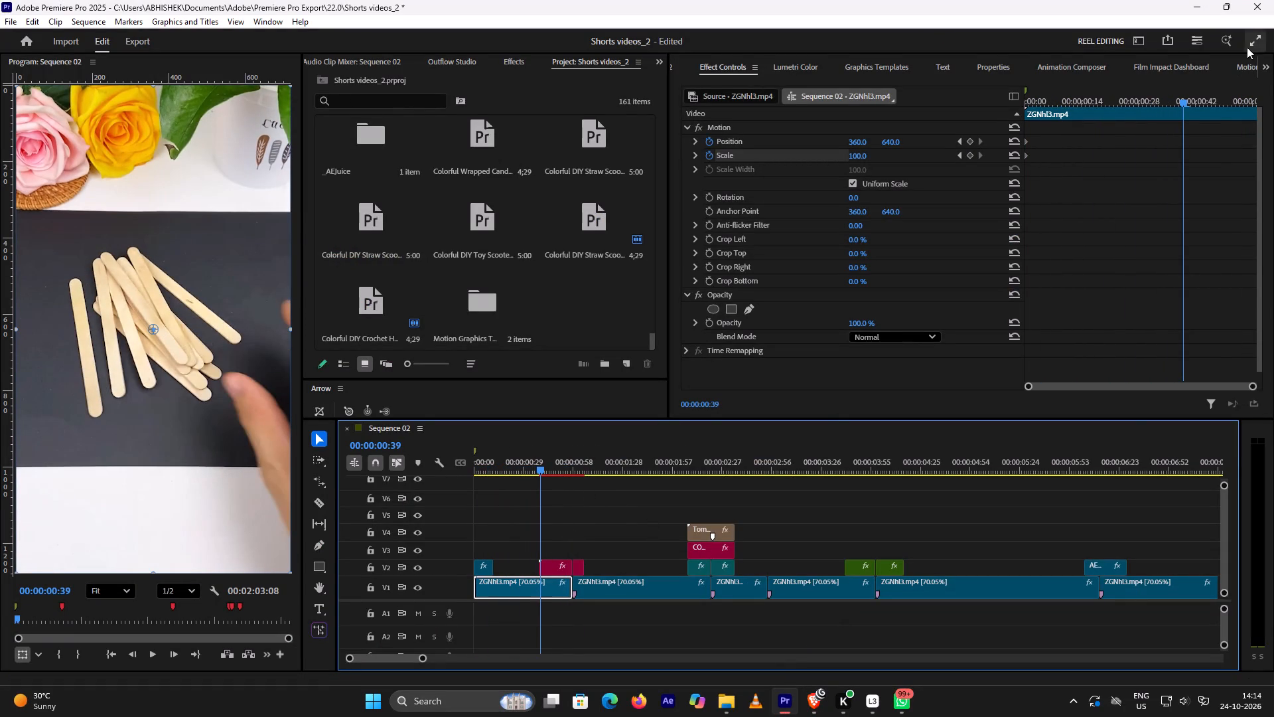
left_click_drag(1184, 100, 1194, 104)
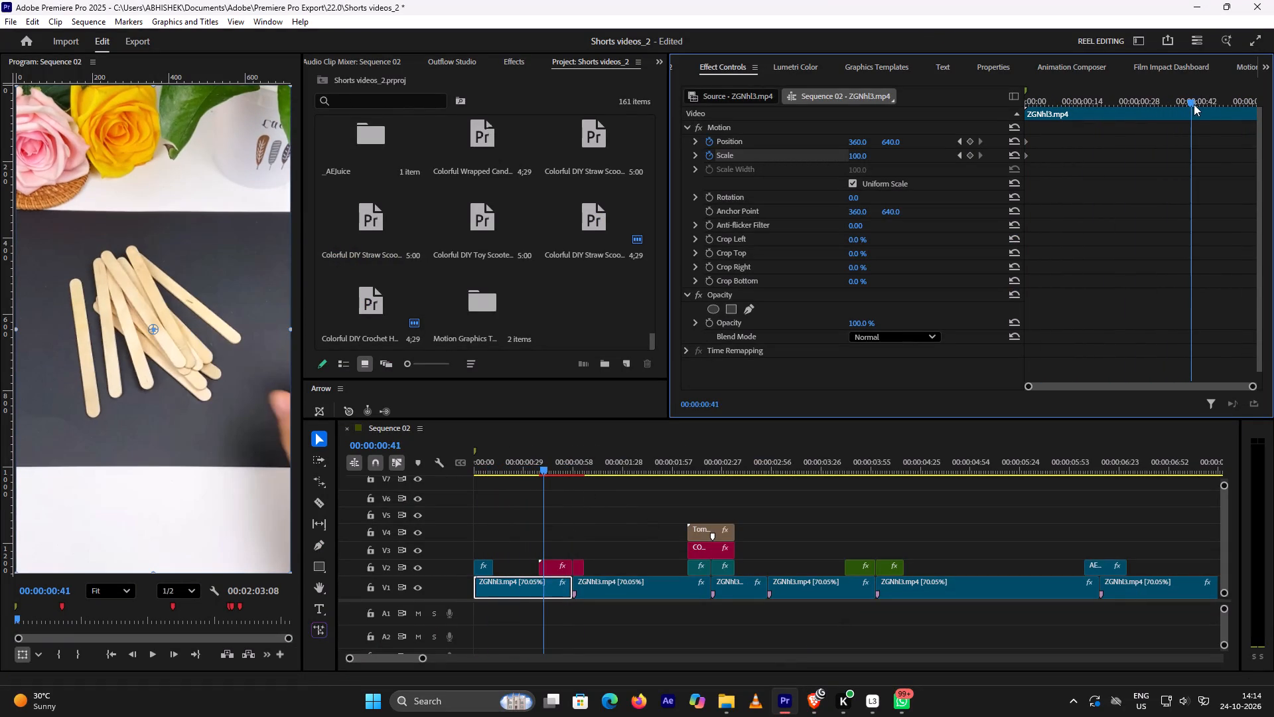
left_click_drag(1194, 104, 1236, 104)
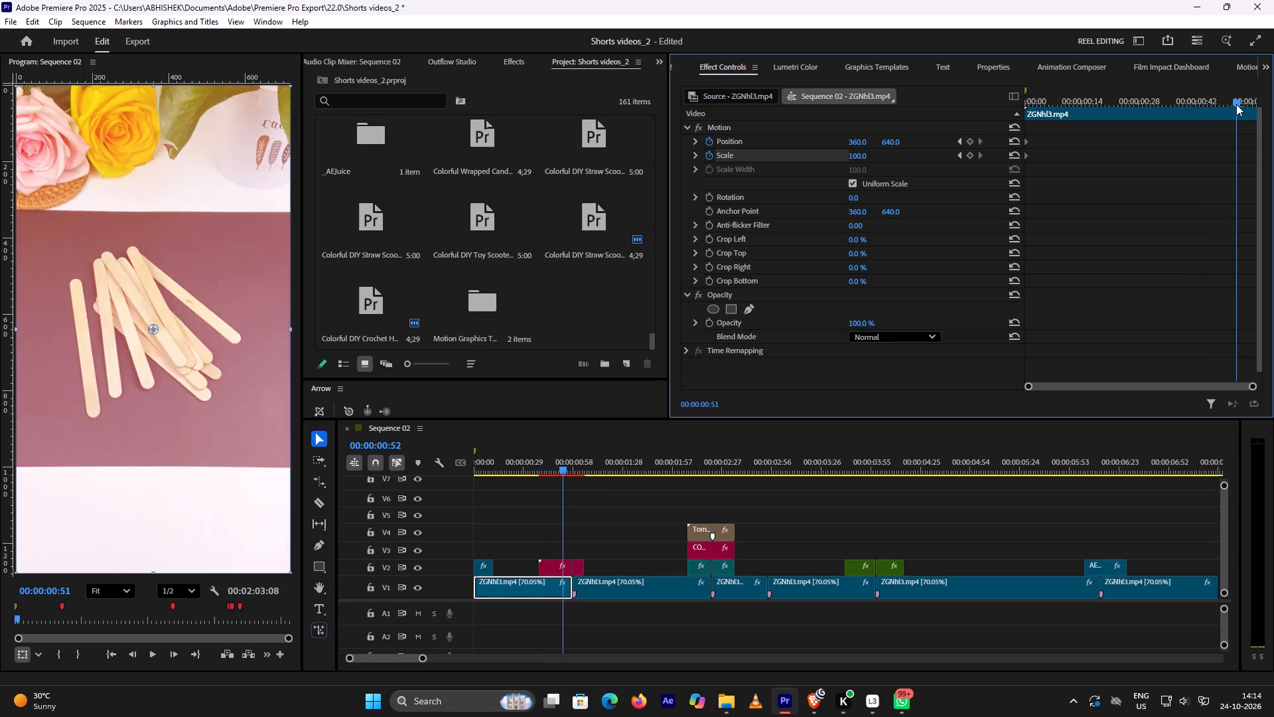
left_click_drag(1236, 104, 1234, 106)
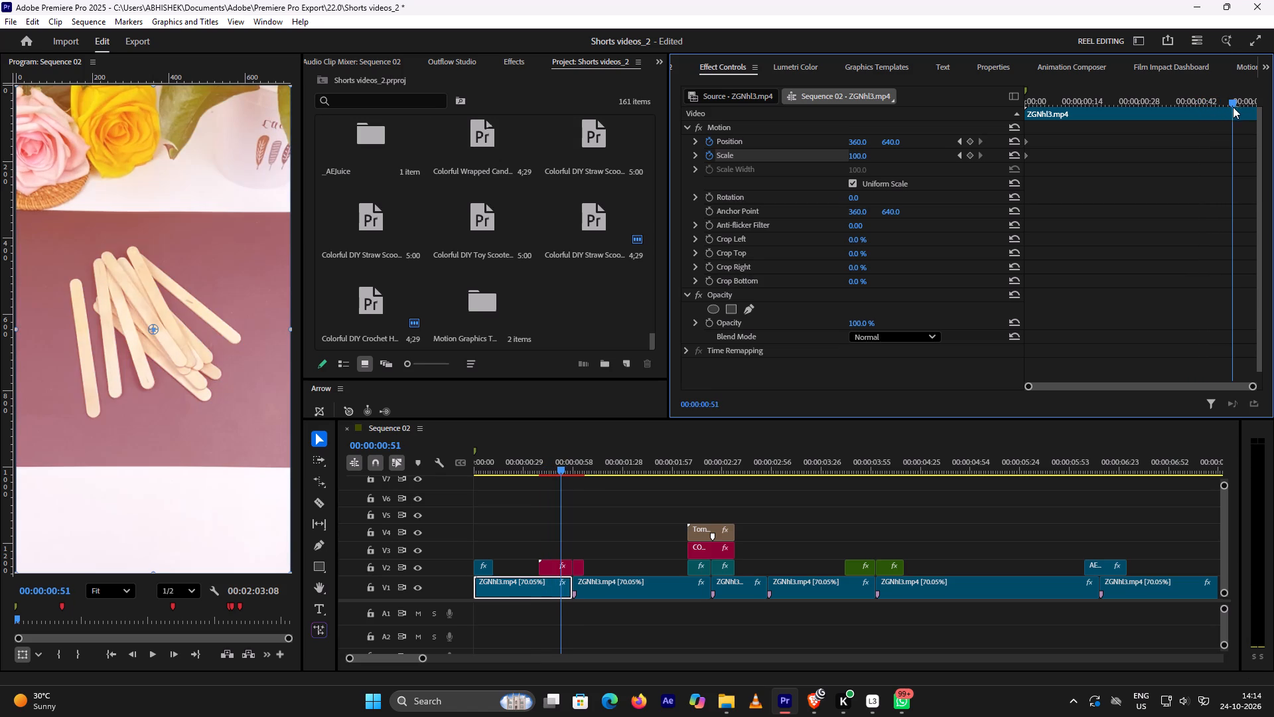
left_click_drag(1228, 100, 1259, 102)
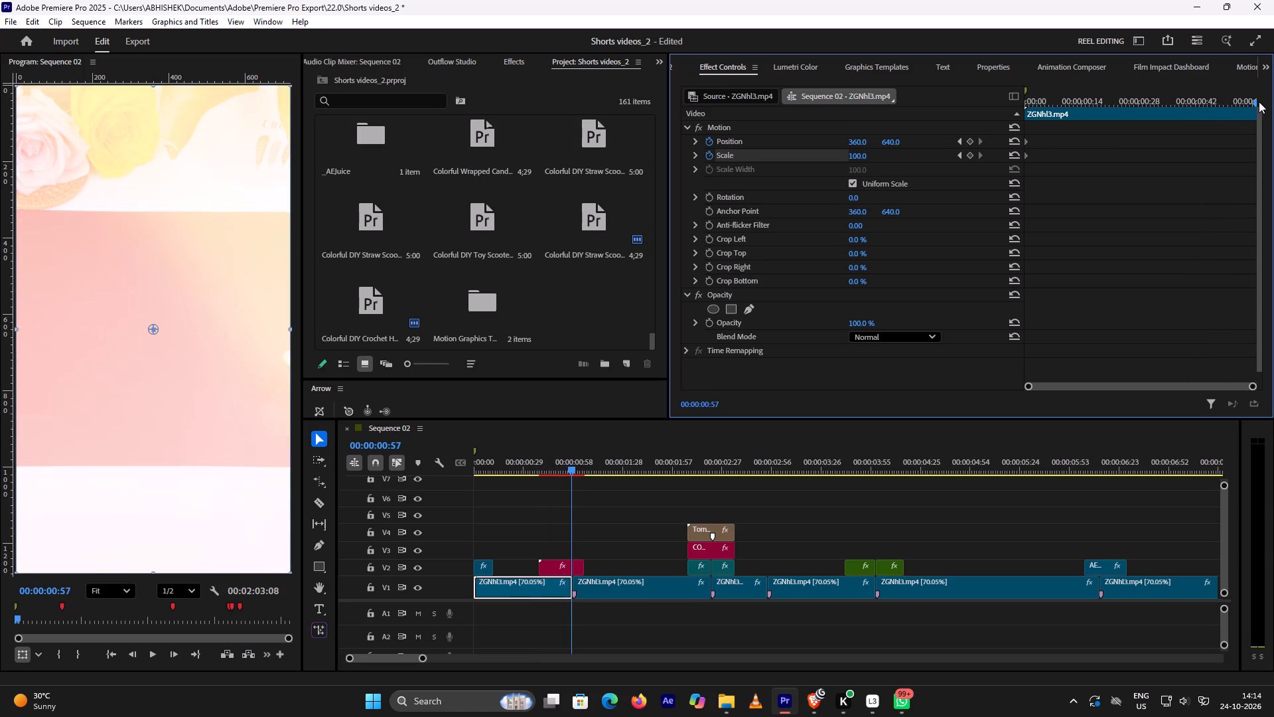
left_click_drag(1259, 102, 1261, 102)
left_click(972, 157)
left_click(971, 137)
Set the Scale keyframe at 00:00:00:00 on the first V1 clip to 212.
left_click(961, 156)
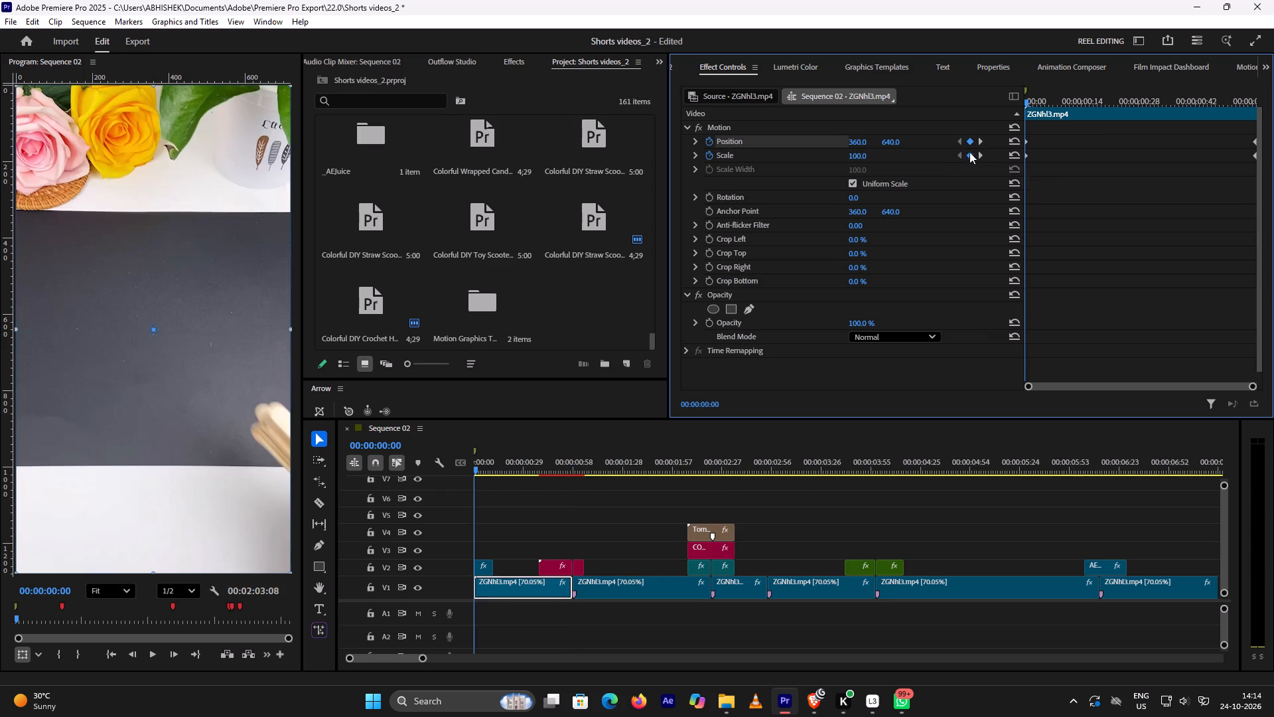
left_click_drag(859, 156, 862, 156)
left_click_drag(862, 156, 932, 159)
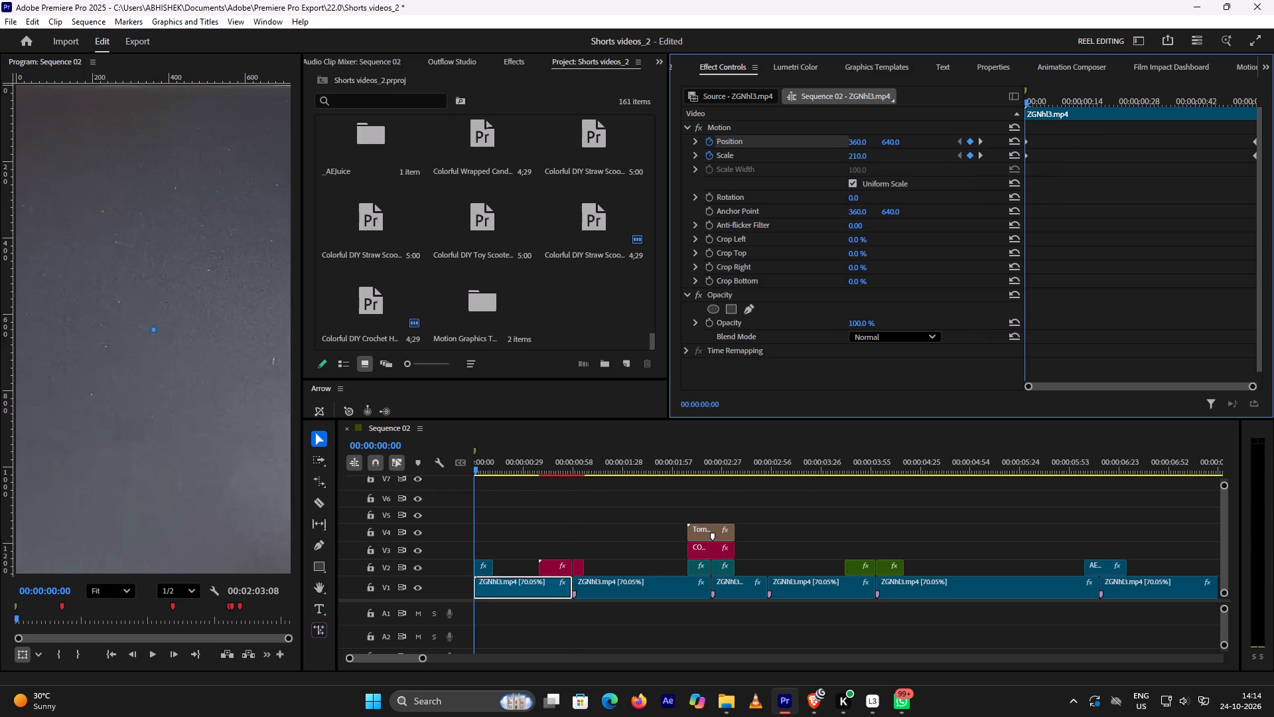
left_click_drag(932, 159, 934, 159)
Play the opening from 00:00:00:00 to examine the scale animation on the first V1 clip.
key("space")
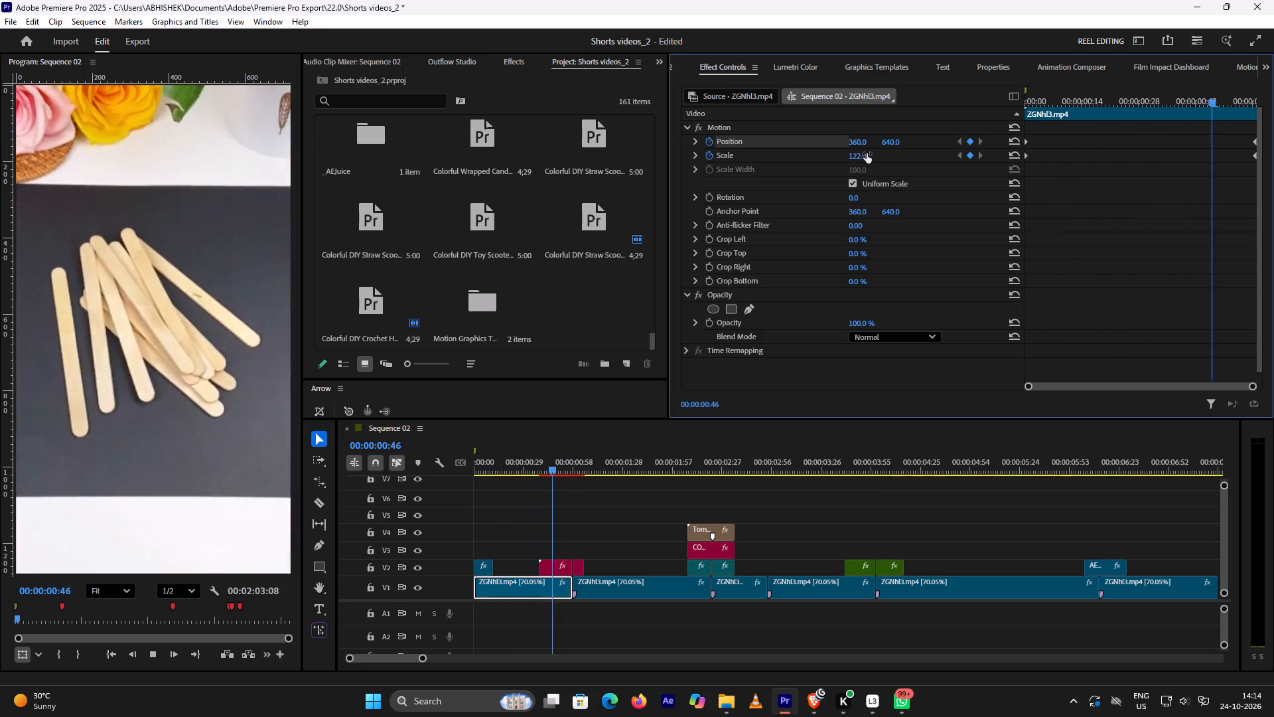
key("space")
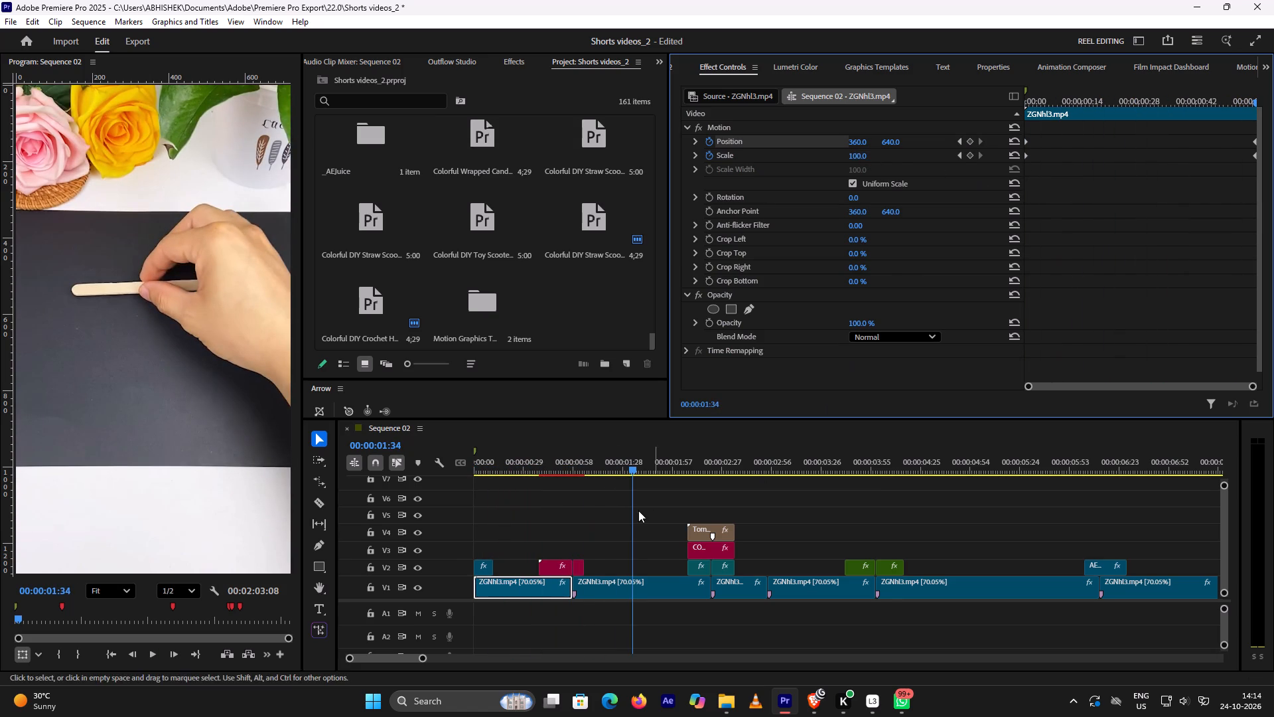
left_click_drag(630, 471, 407, 421)
key("space")
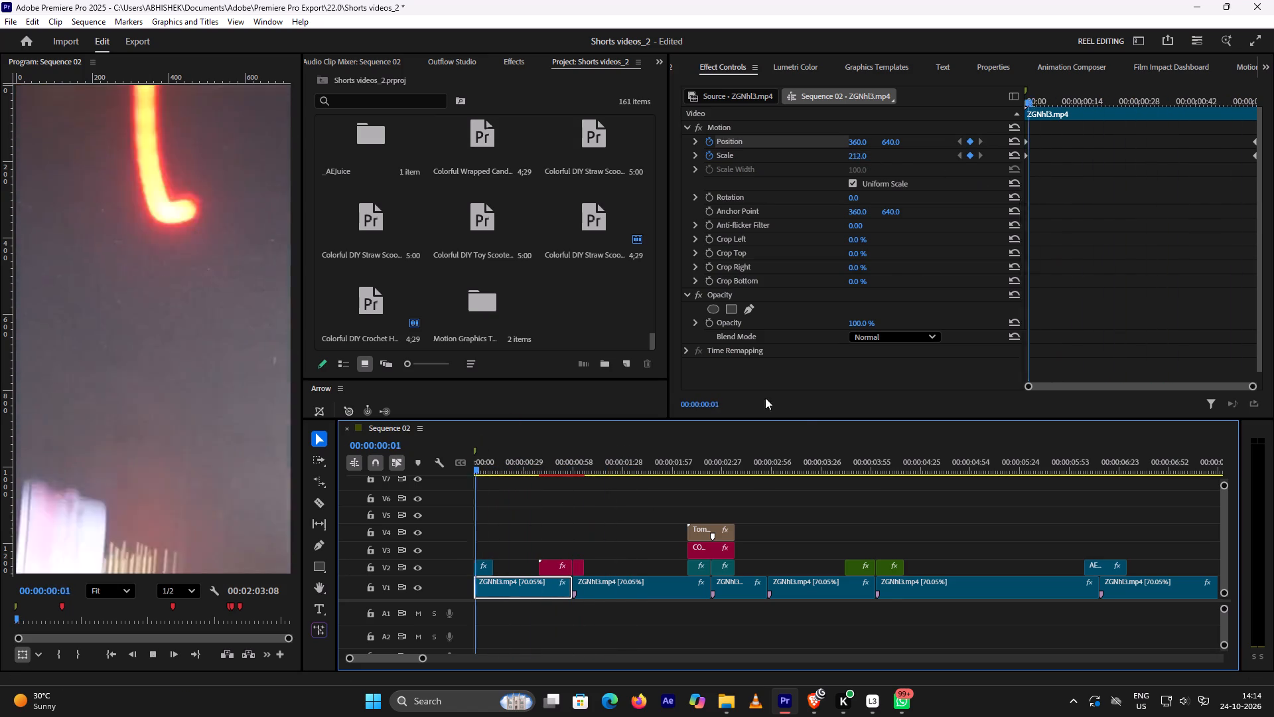
key("space")
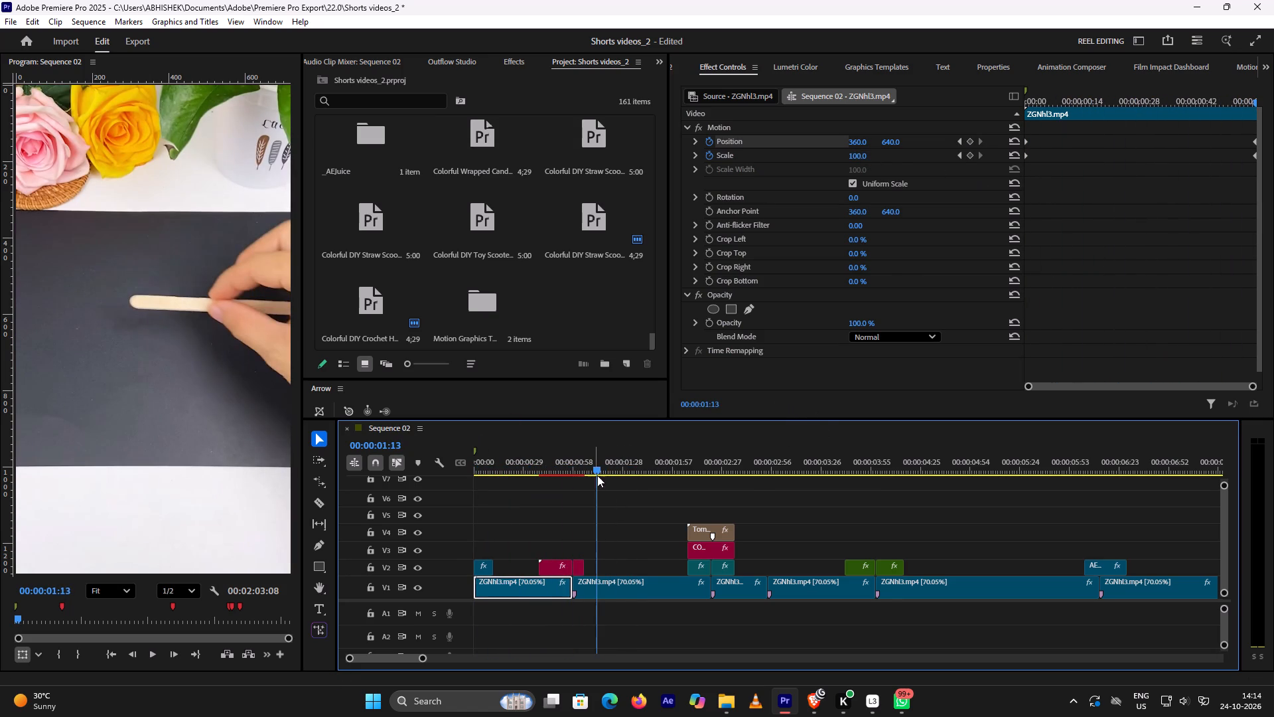
Play the rest of the sequence to about 00:00:16:30 to examine the transitions between the clips.
key("space")
key("space")
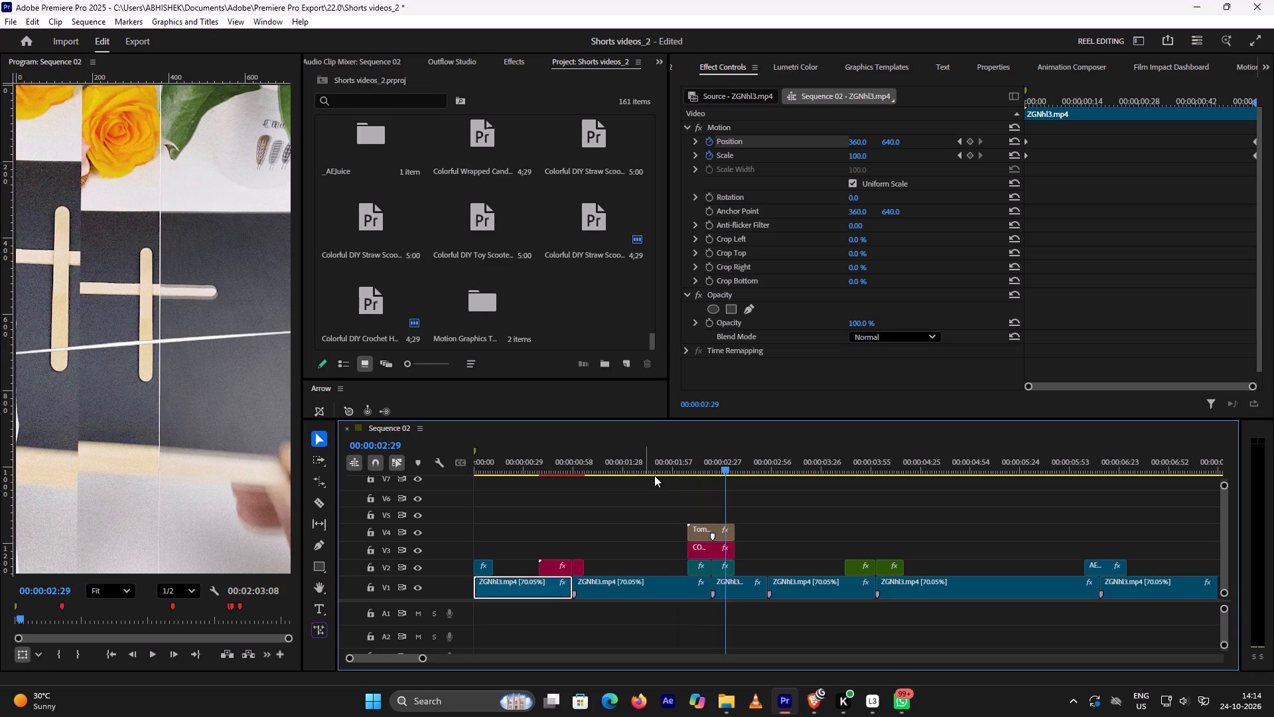
key("space")
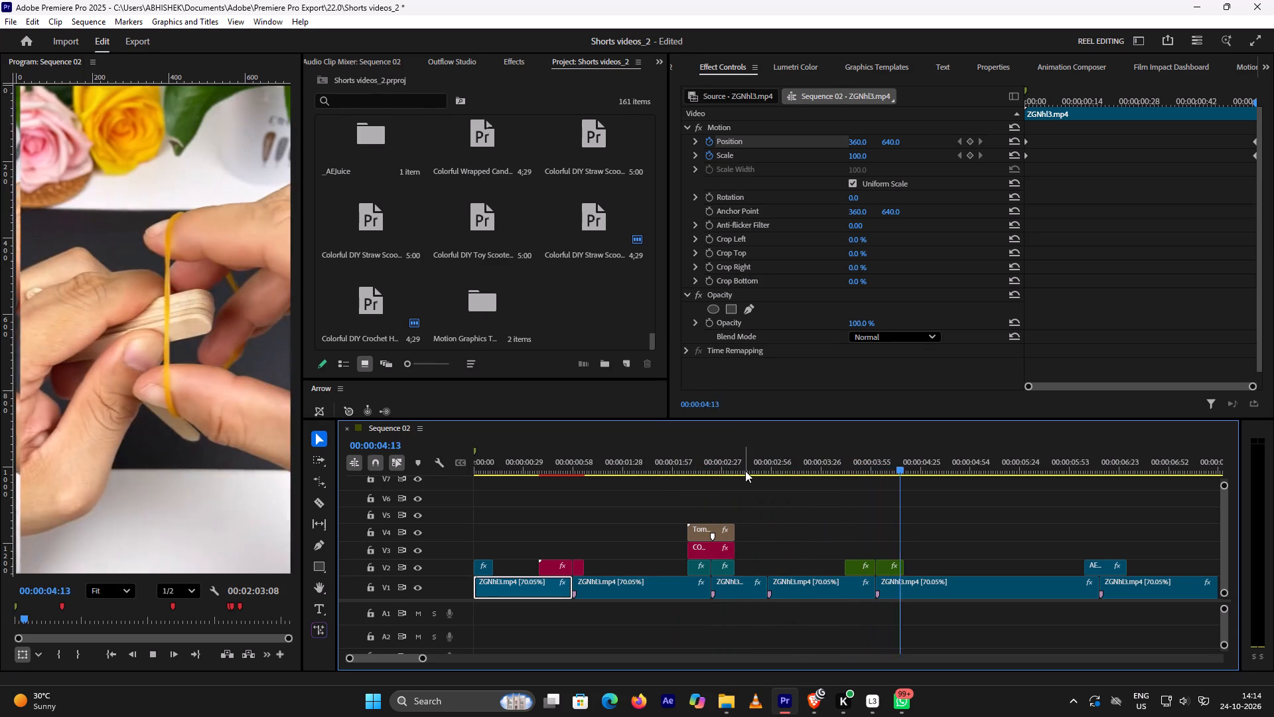
key("space")
key("space")
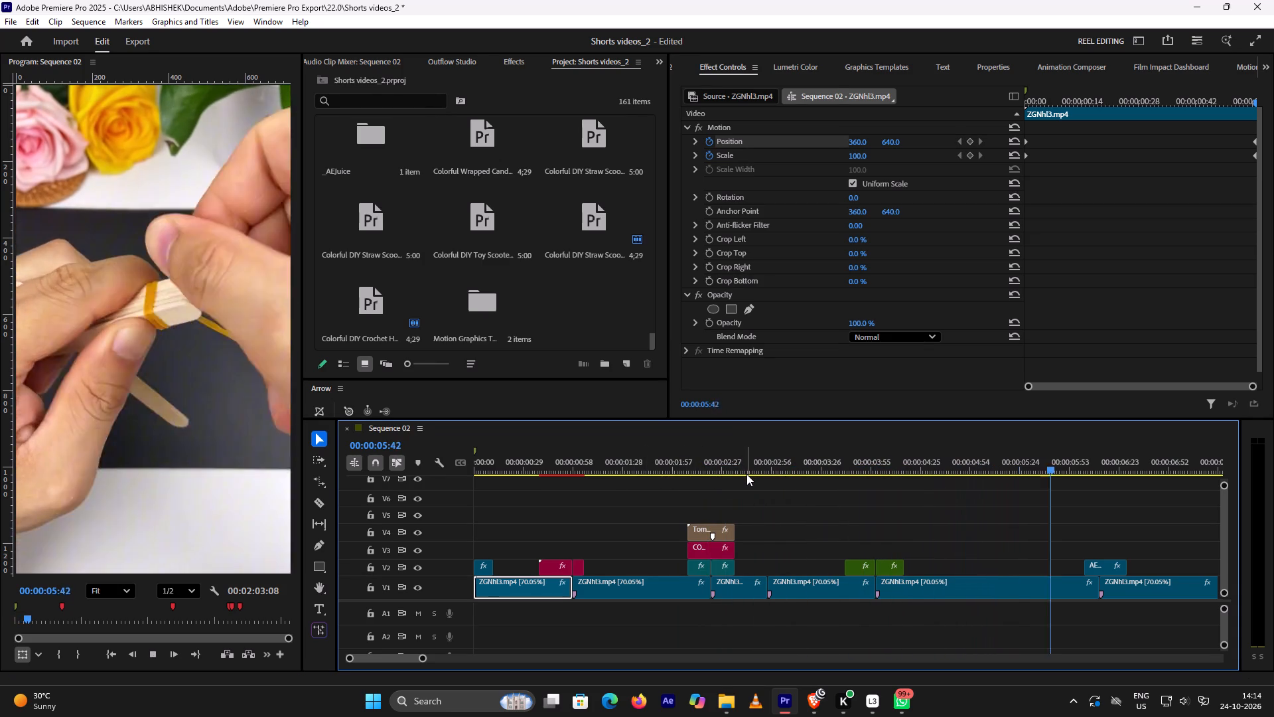
key("space")
scroll(747, 479, "down", 12)
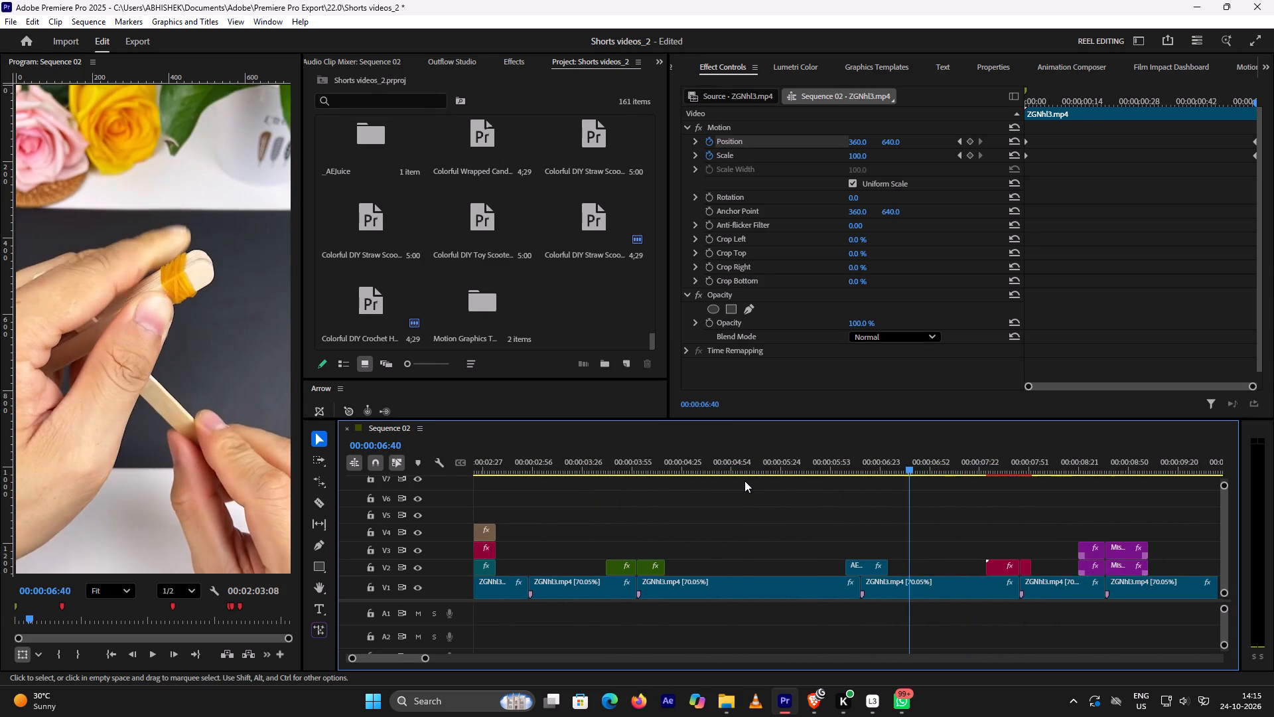
key("space")
scroll(743, 481, "down", 5, "alt")
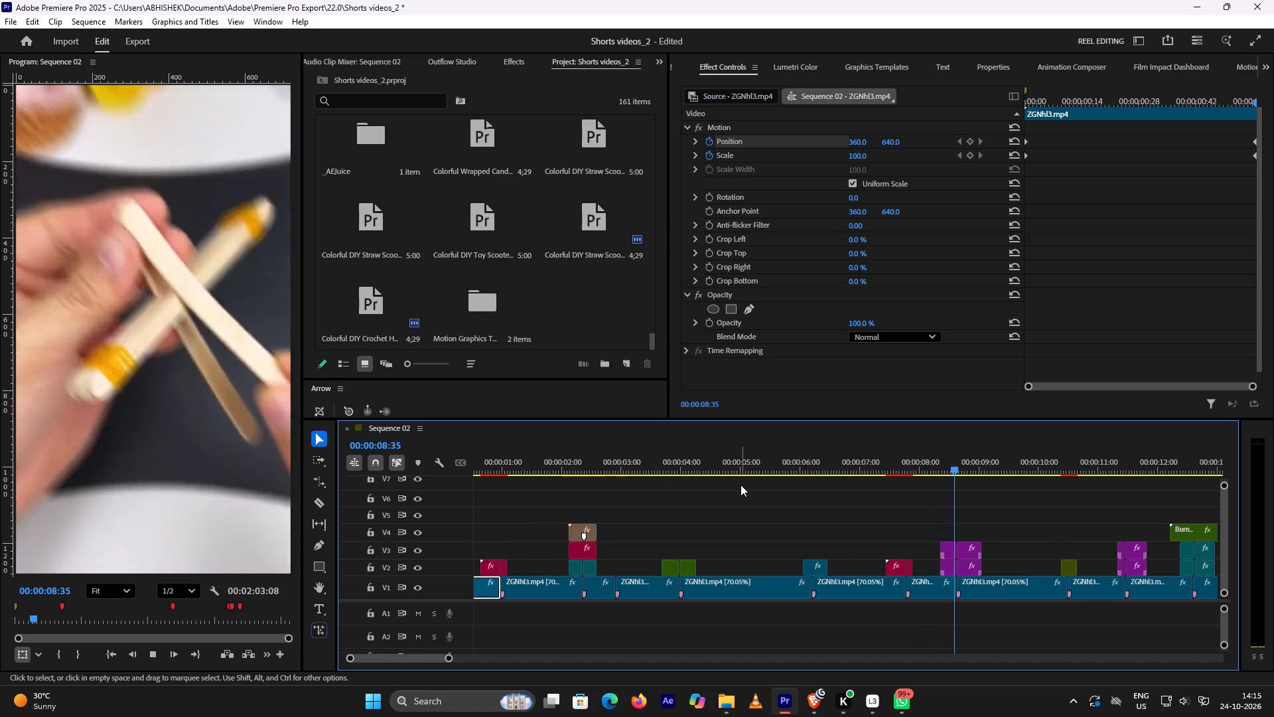
key("space")
key("space")
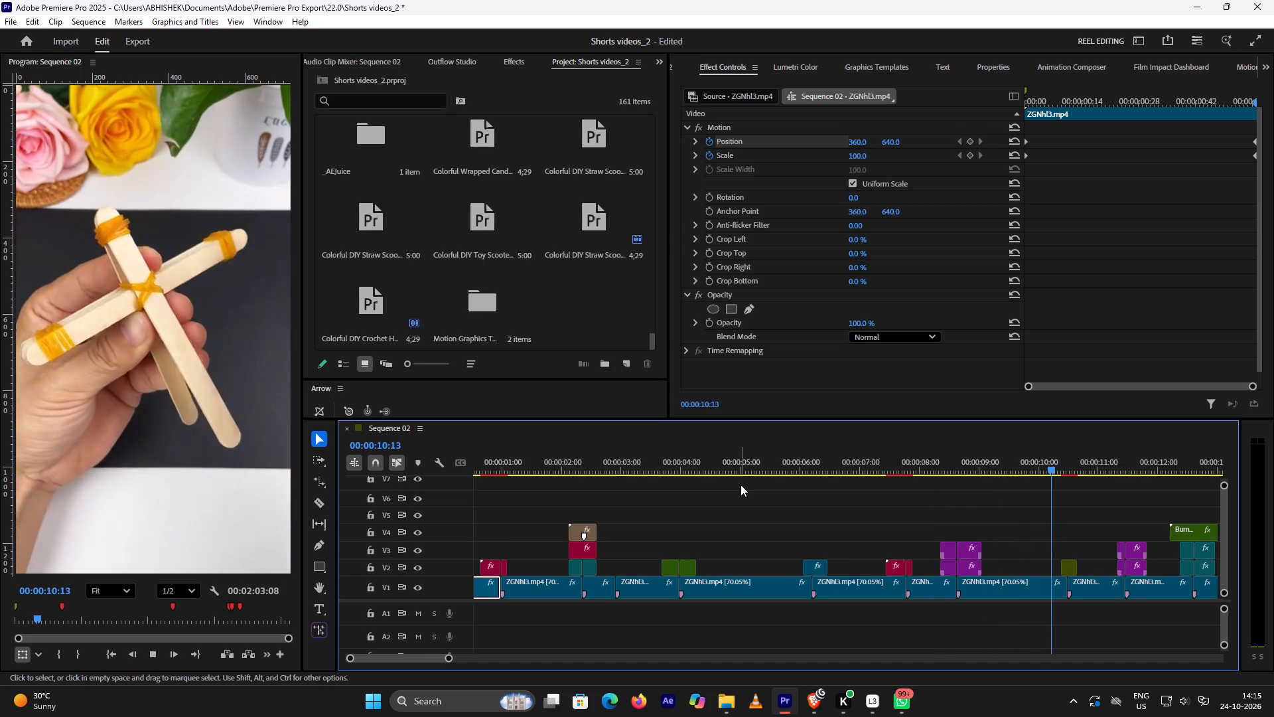
key("space")
scroll(740, 483, "down", 8)
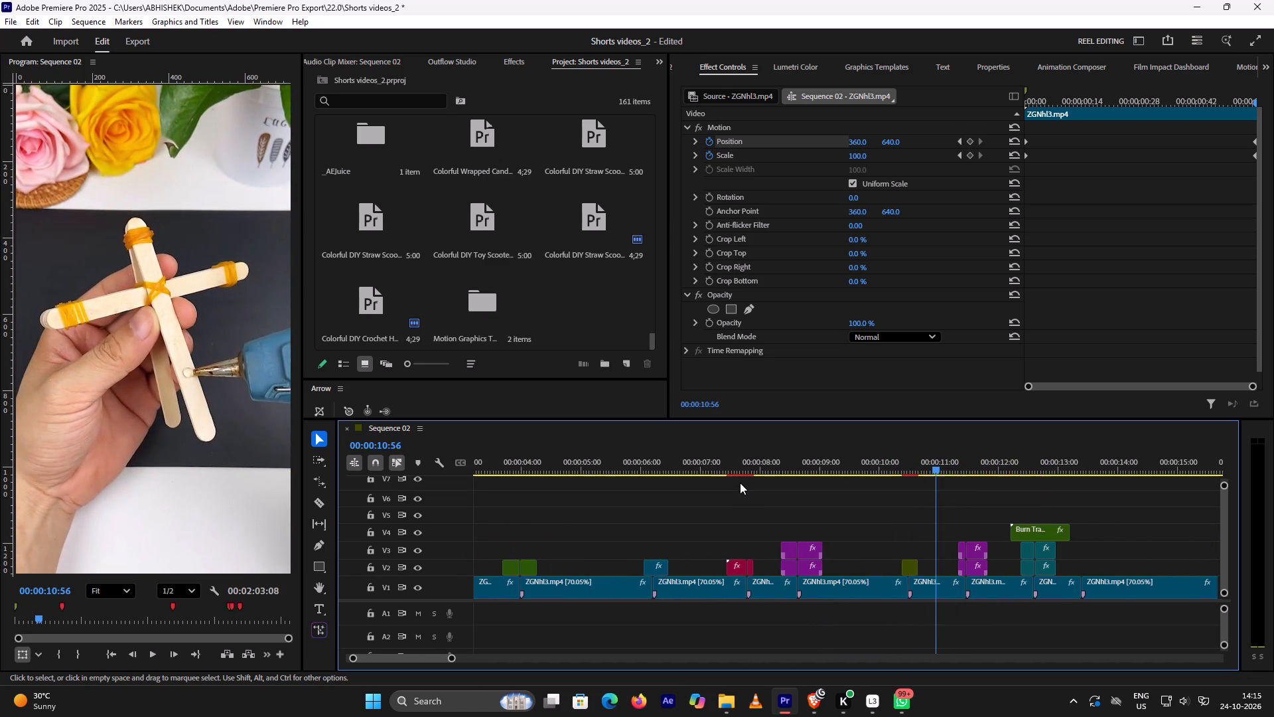
key("space")
key("space")
key("space")
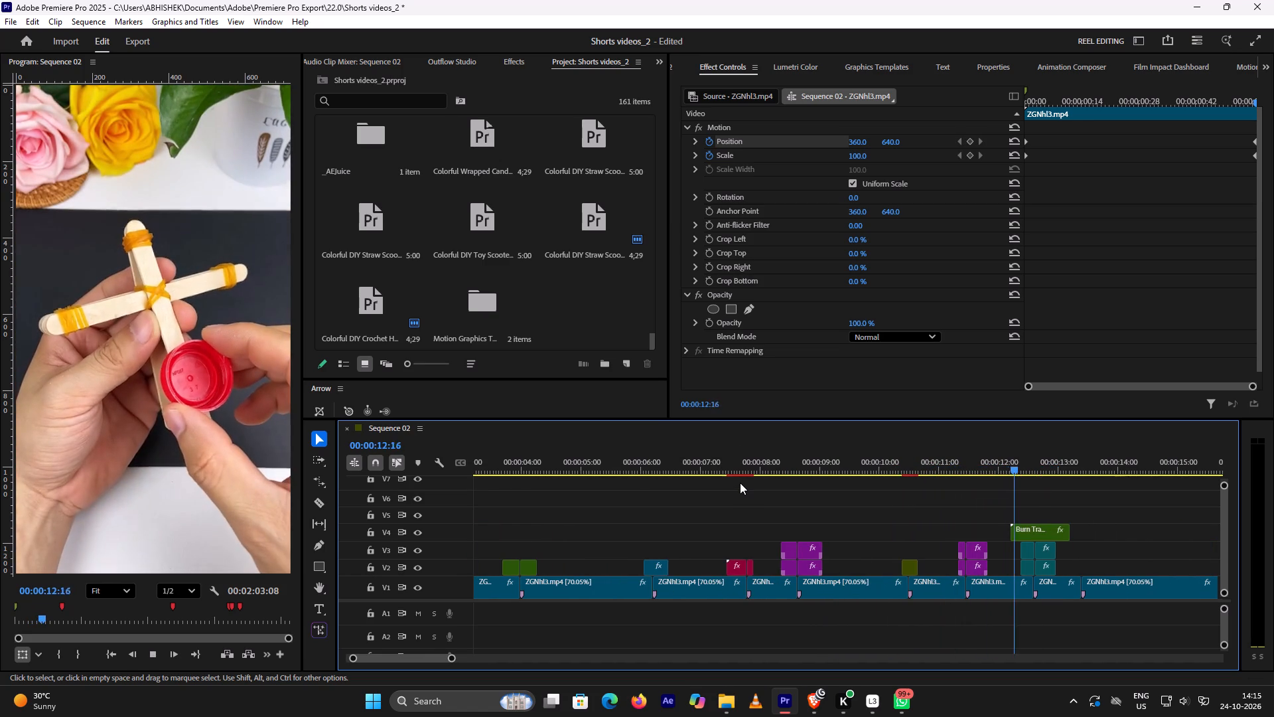
key("space")
scroll(739, 483, "down", 4)
key("space")
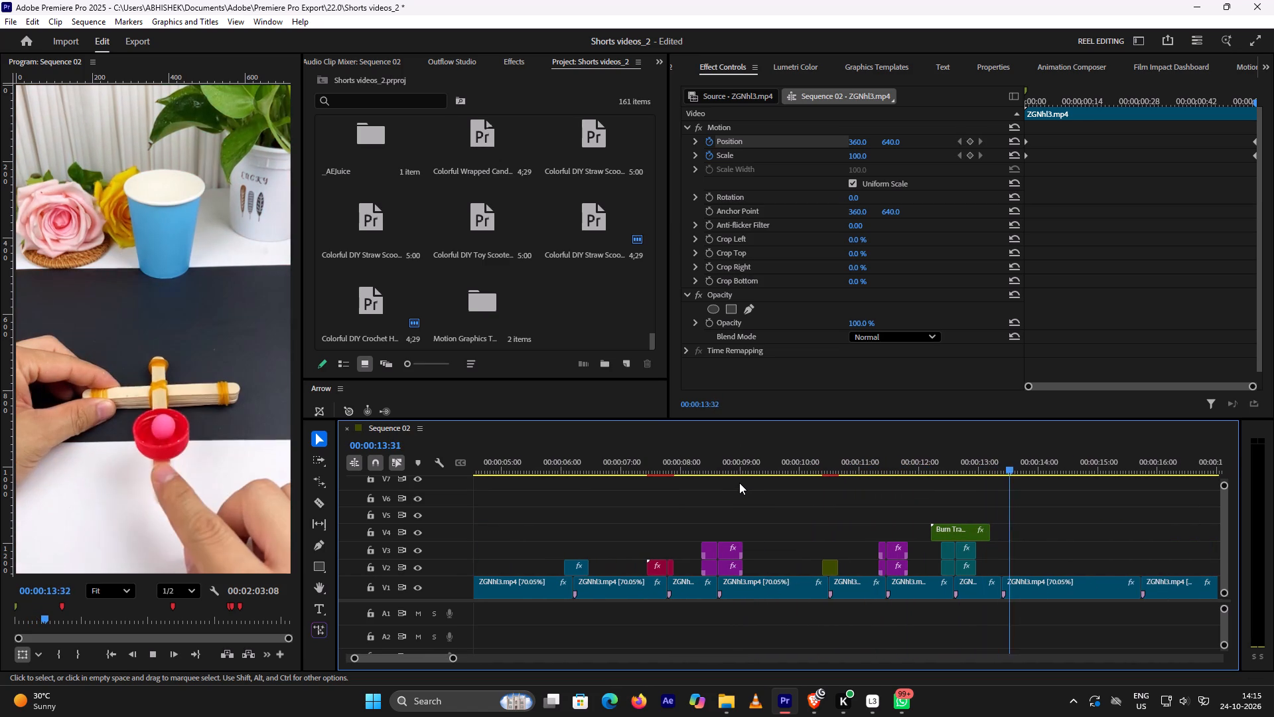
key("space")
scroll(739, 483, "down", 5)
key("space")
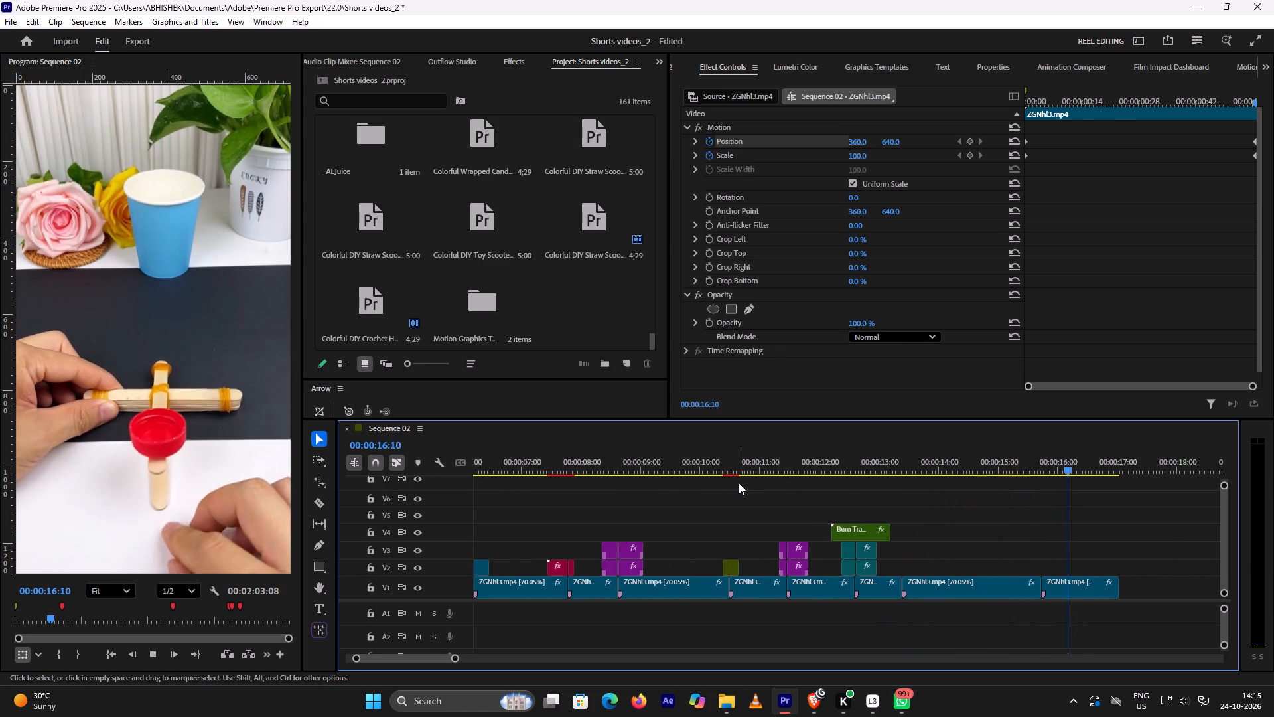
key("space")
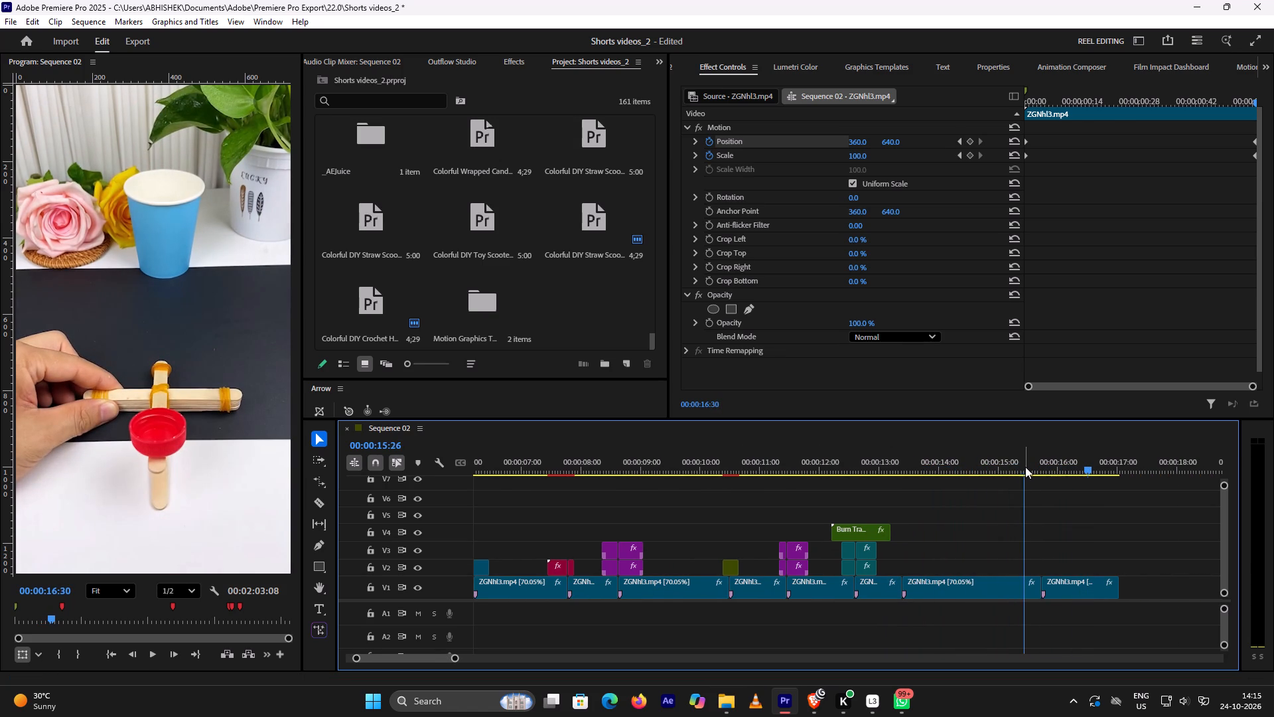
left_click(1025, 467)
key("space")
key("space")
Play the burn transition section from 00:00:11:53 to 00:00:13:15, and open Animation Composer to view its transitions.
left_click(814, 457)
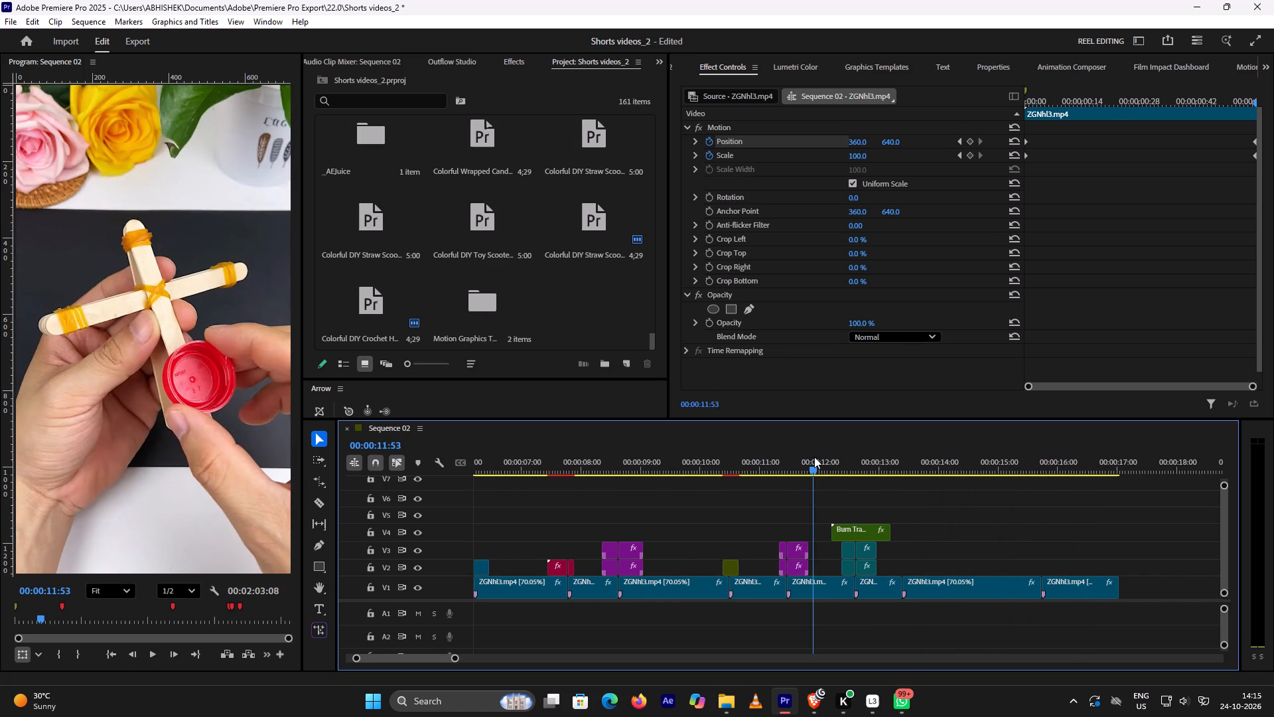
key("space")
key("space")
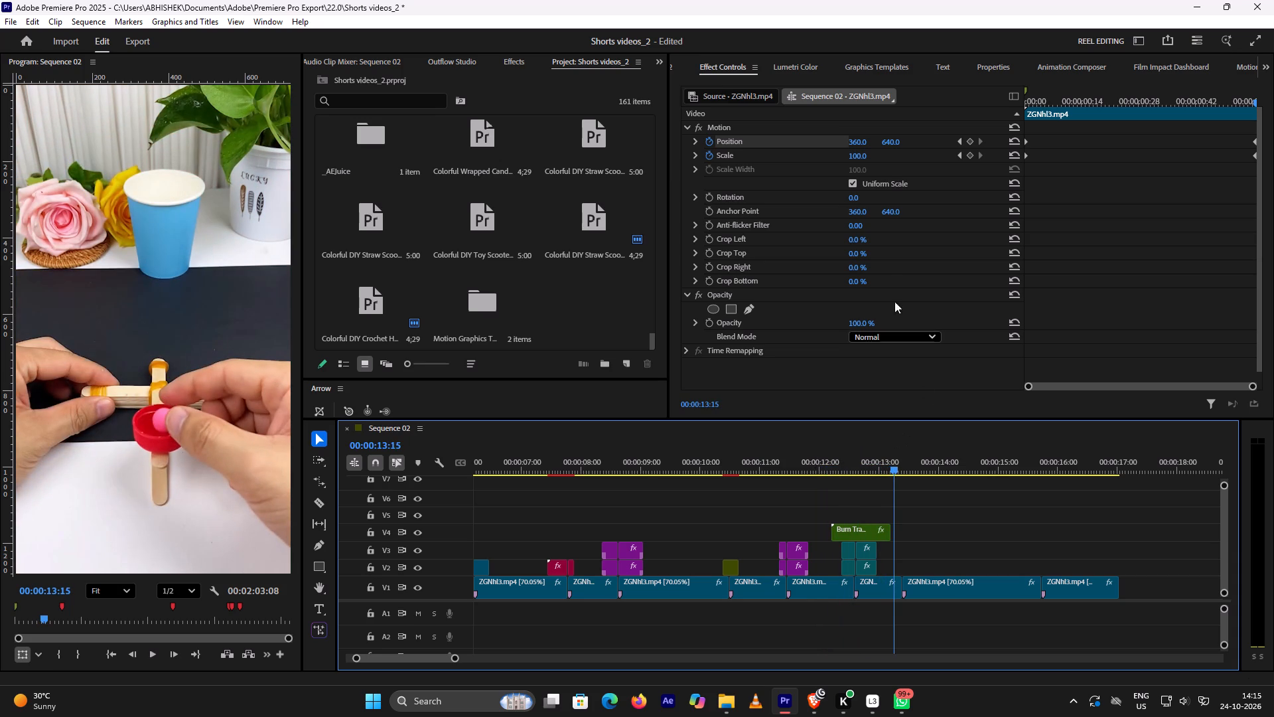
left_click(1146, 71)
left_click(1066, 70)
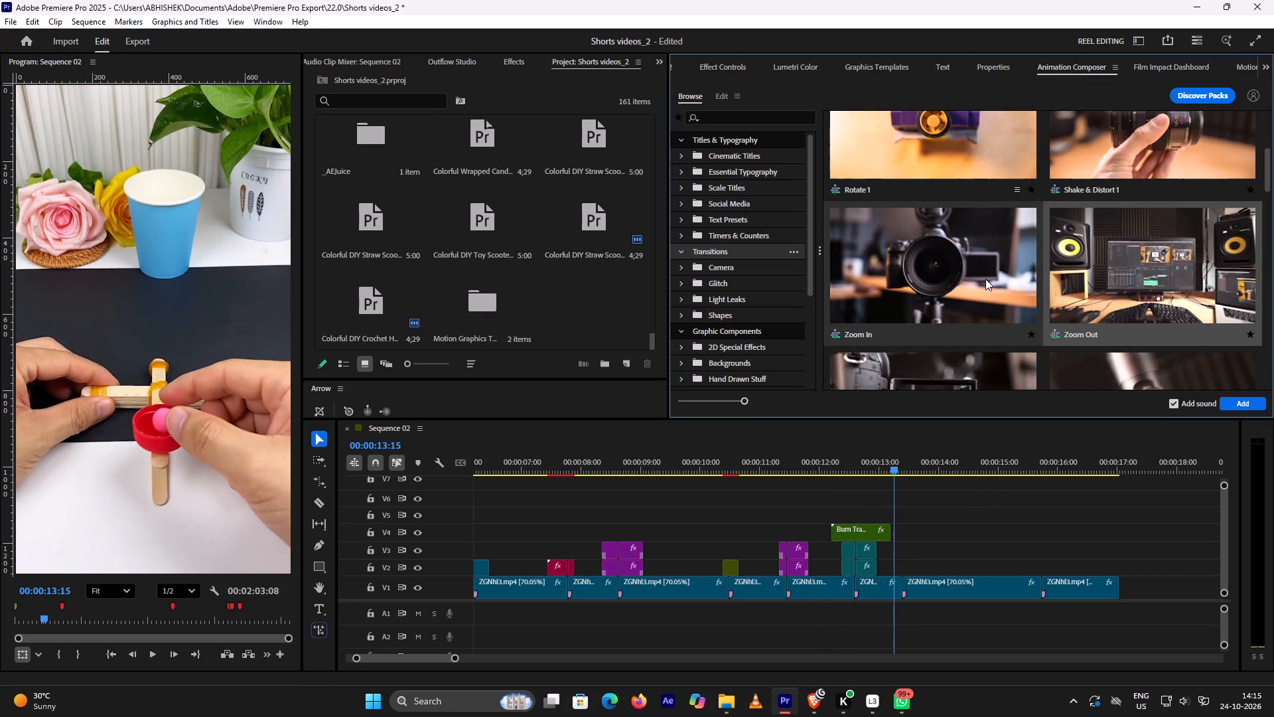
Replay the sections with the purple transition clips from about 00:00:11:15 and 00:00:08:10 to compare them.
left_click(781, 465)
key("space")
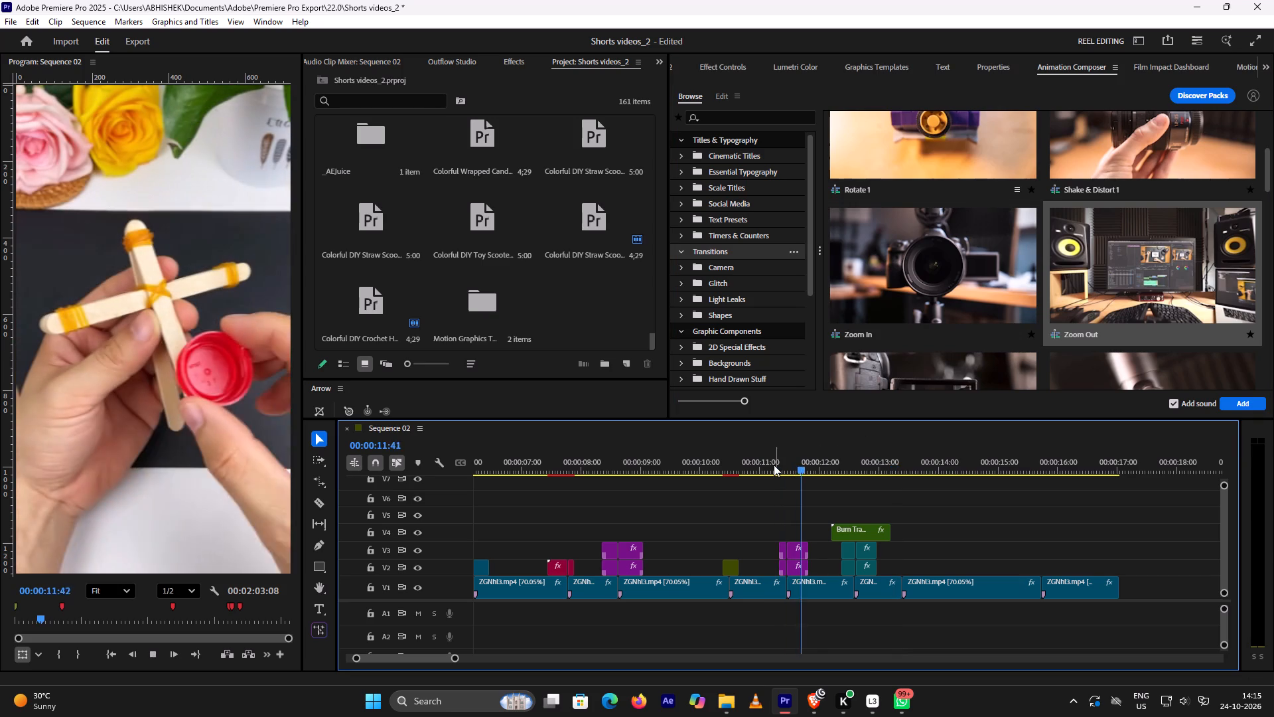
key("space")
scroll(627, 465, "up", 2)
left_click(632, 459)
key("space")
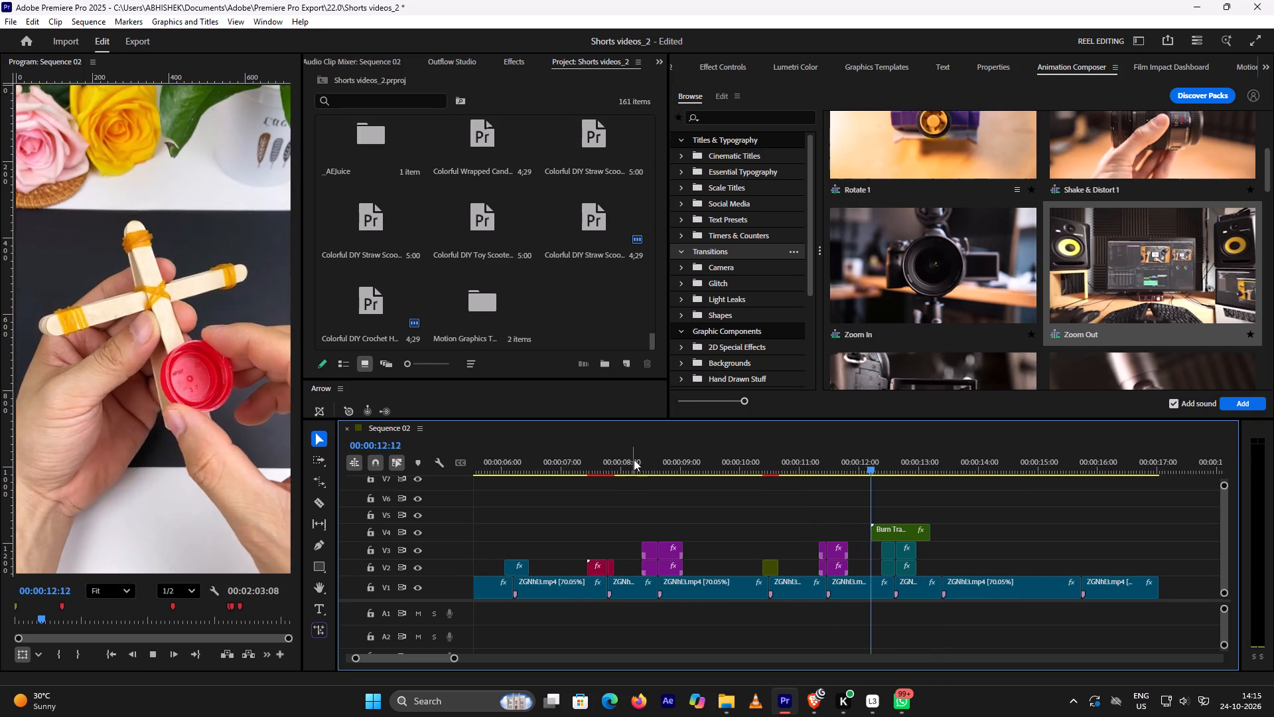
left_click(639, 459)
key("space")
key("space")
key("space")
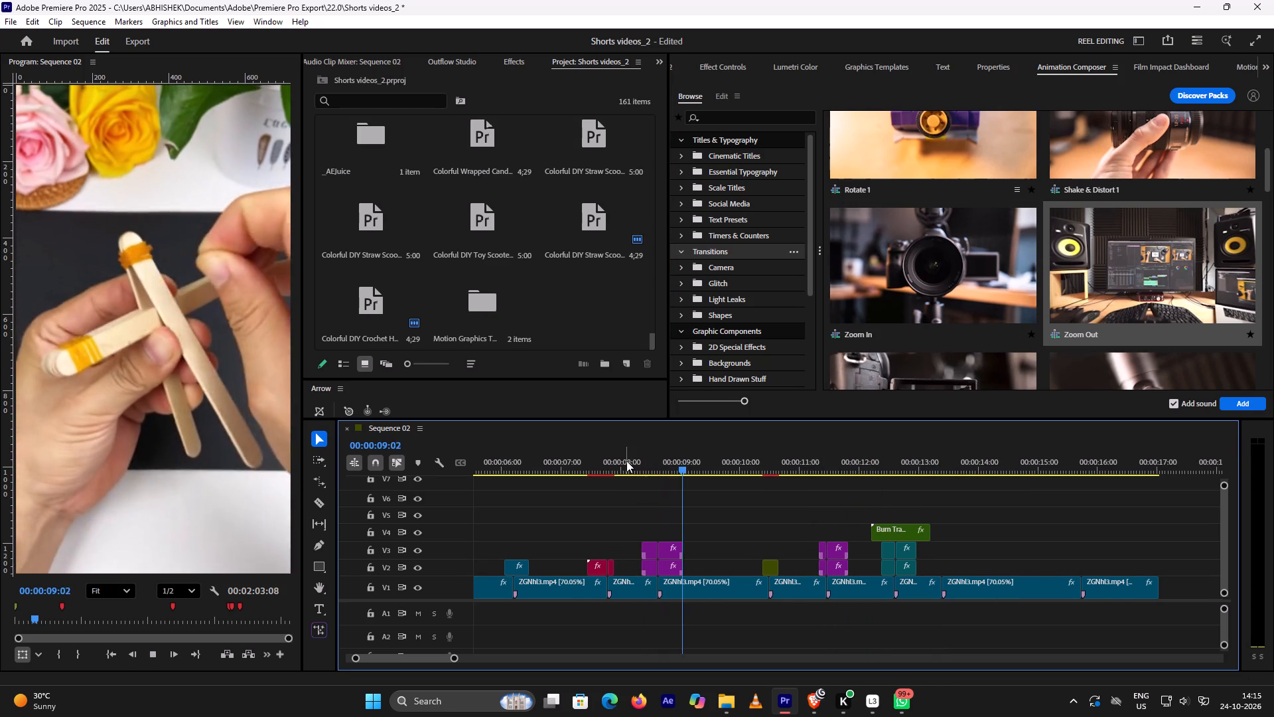
key("space")
Duplicate the purple Mister Horse adjustment clips near 00:00:08:40 onto V2 and V3, starting at about 00:00:13:12 after the burn transition.
left_click_drag(619, 502, 671, 570)
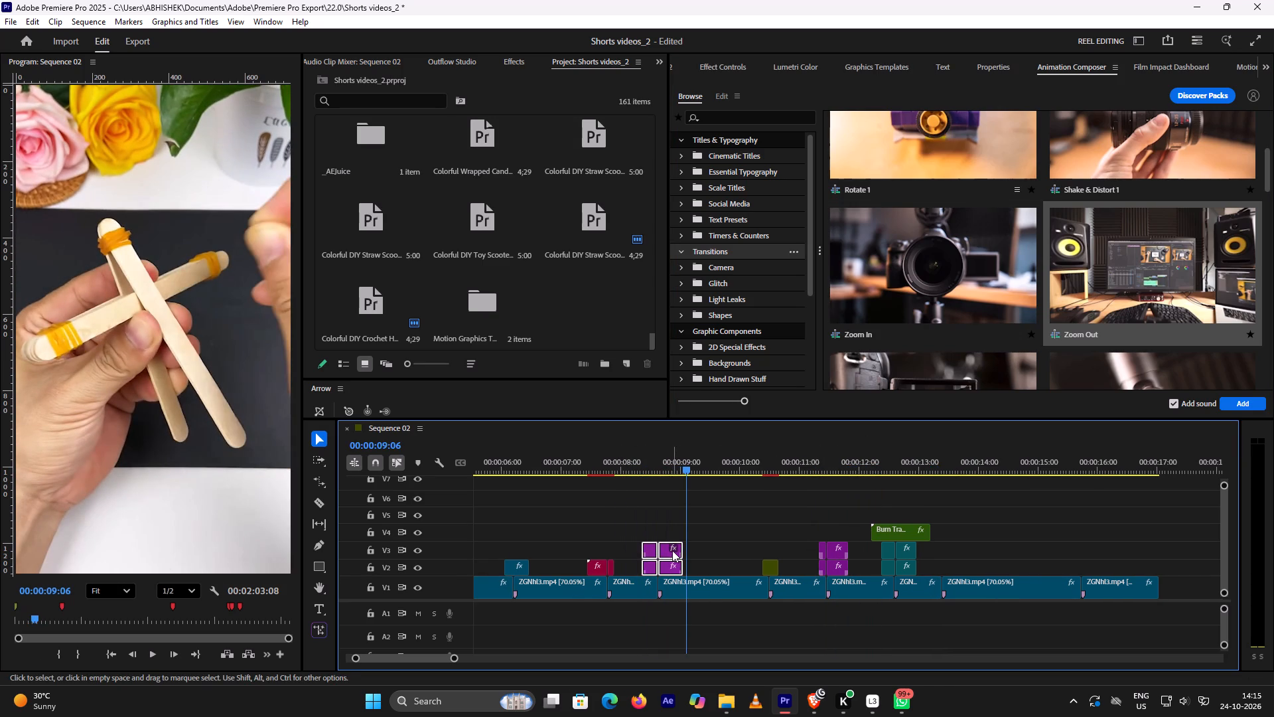
left_click_drag(672, 549, 751, 525, "alt")
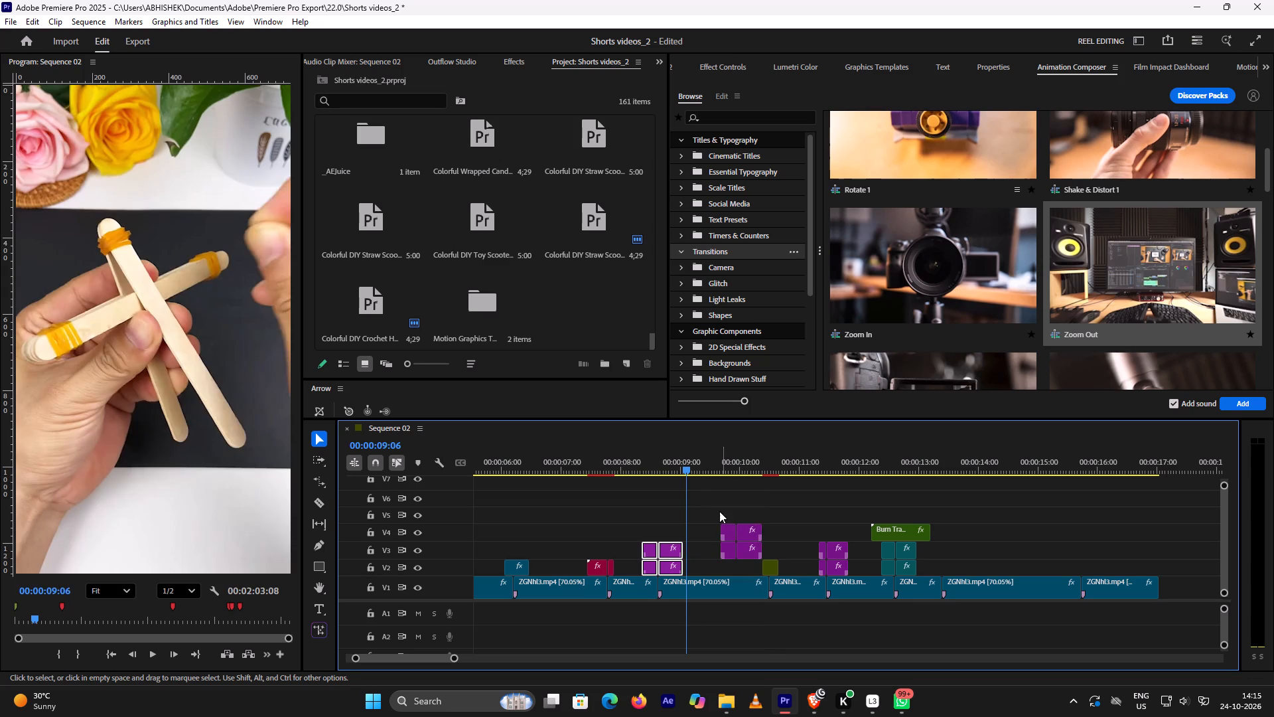
left_click_drag(717, 501, 749, 548)
left_click_drag(749, 534, 764, 522)
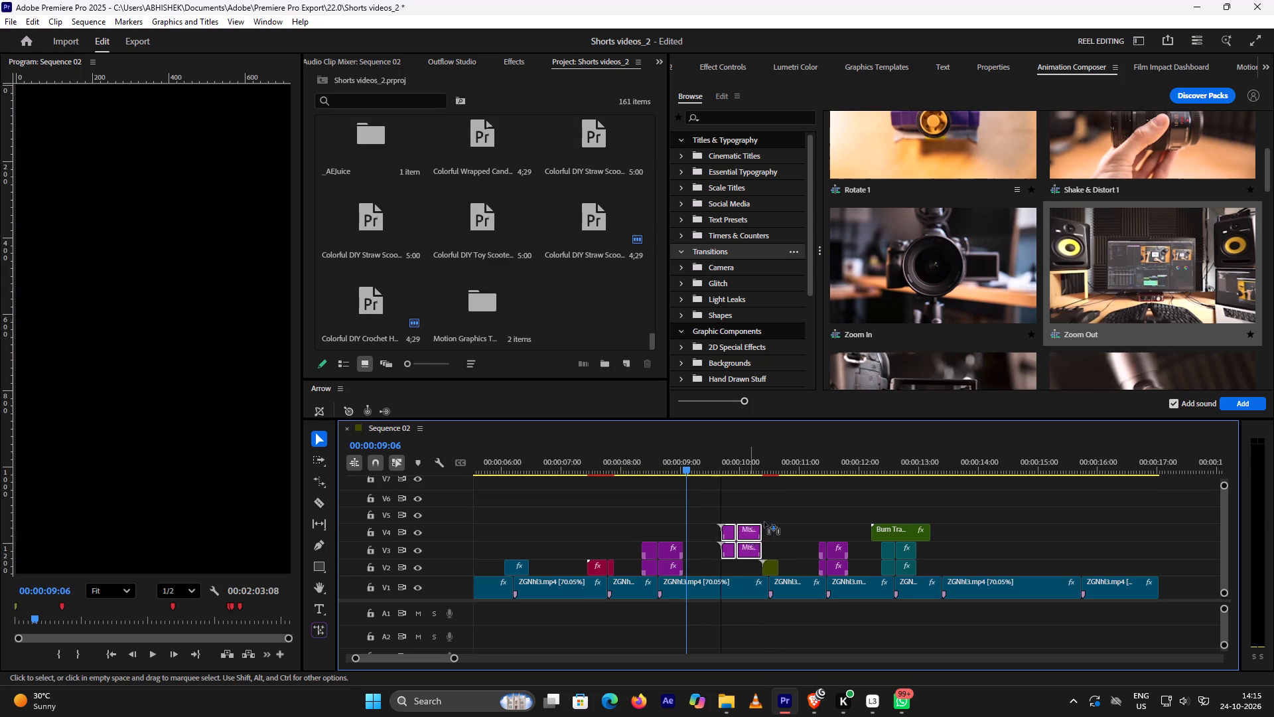
left_click_drag(764, 522, 960, 546)
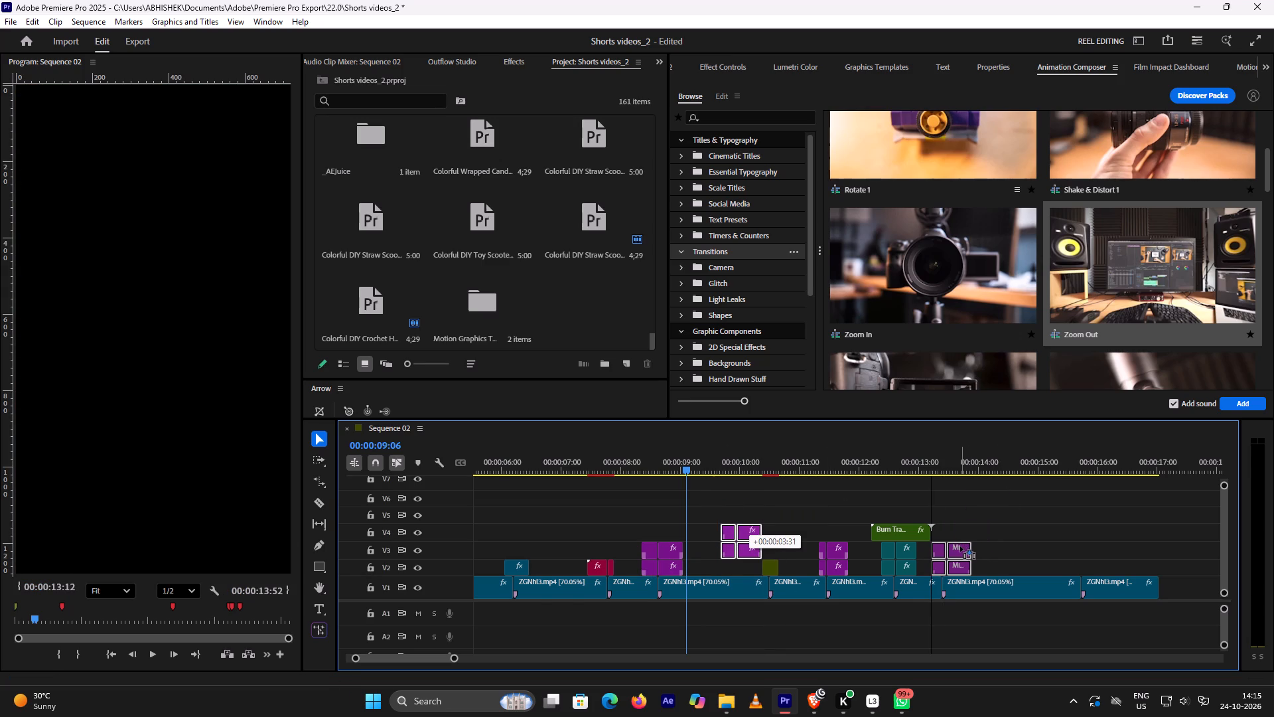
left_click_drag(960, 546, 957, 548)
Shift the copied adjustment clips slightly earlier so their split aligns with the V1 cut at about 00:00:13:23.
scroll(996, 532, "up", 12, "alt")
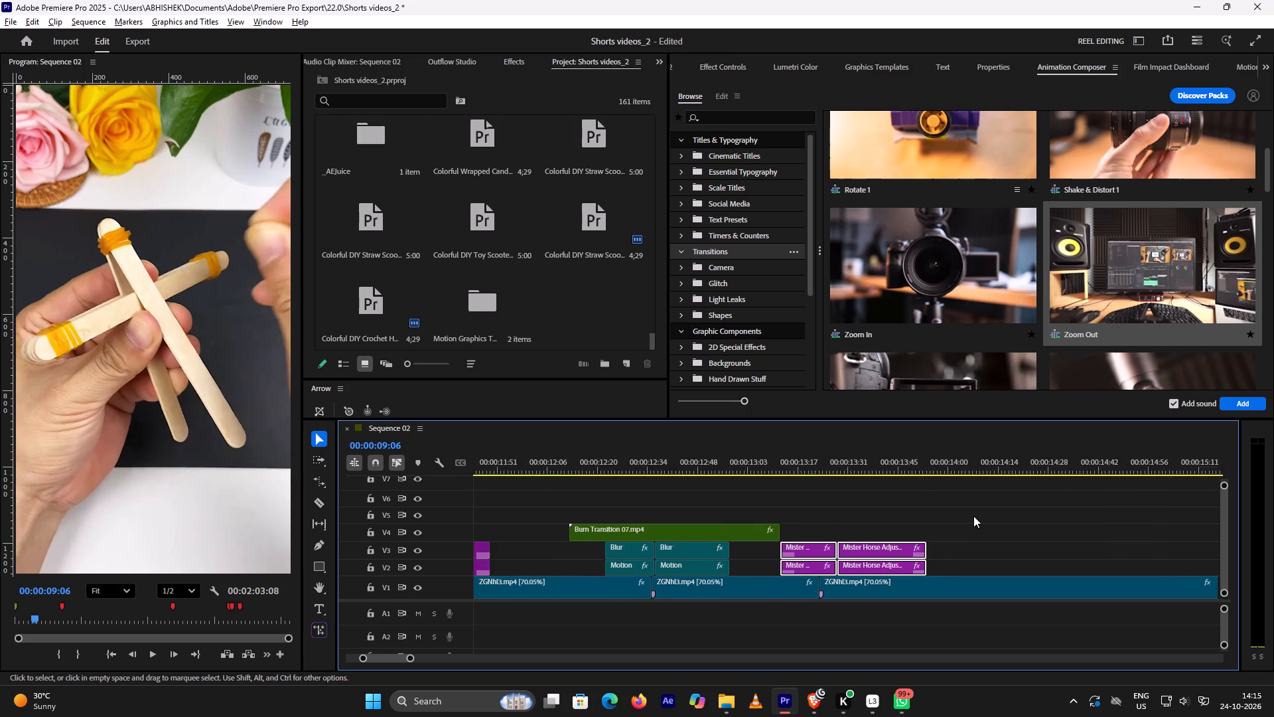
scroll(973, 516, "up", 1, "alt")
left_click_drag(861, 549, 853, 549)
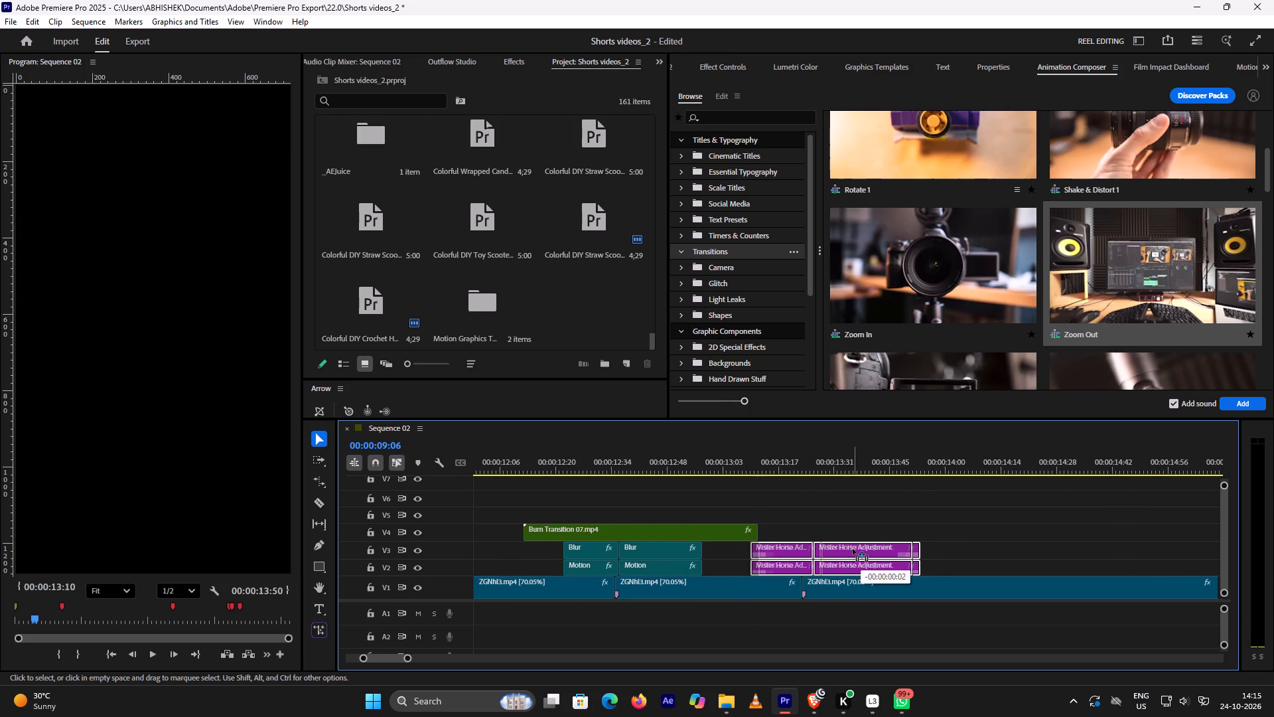
left_click_drag(853, 549, 845, 550)
Play from about 00:00:12:51 to 00:00:16:05 to examine the copied transition at the cut.
scroll(827, 512, "down", 9, "alt")
left_click(768, 449)
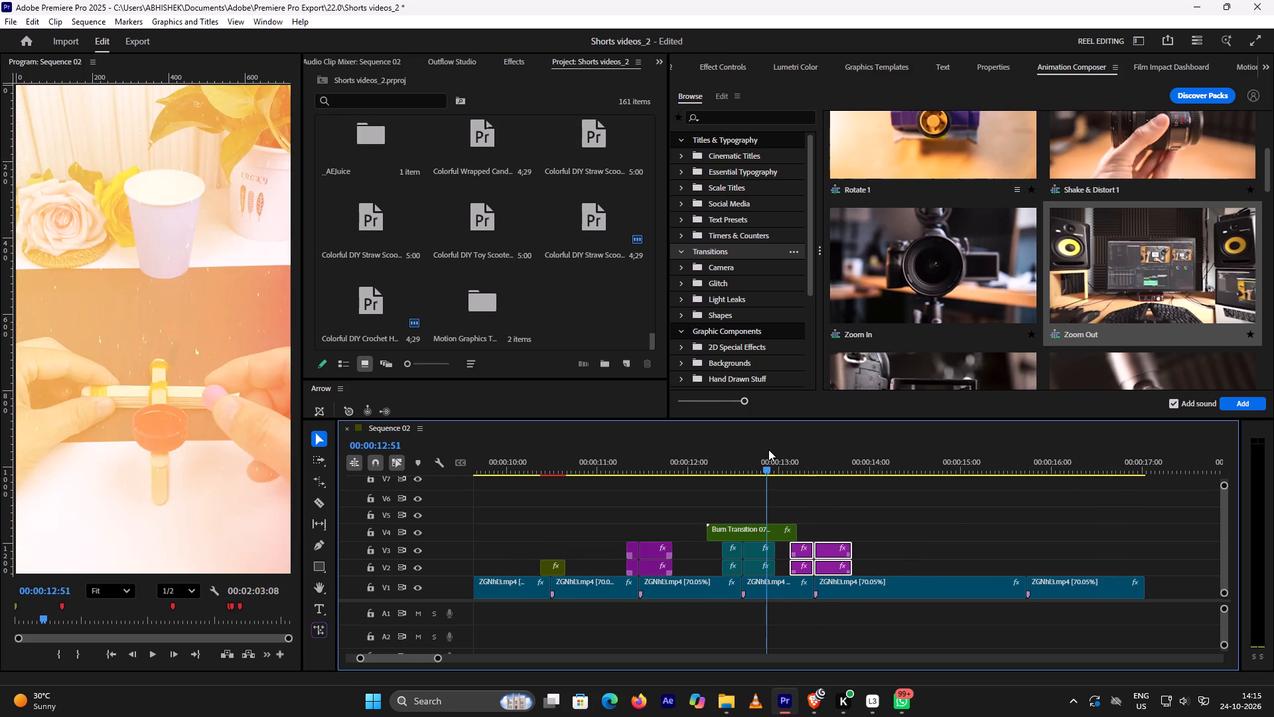
key("space")
key("space")
left_click(727, 451)
key("space")
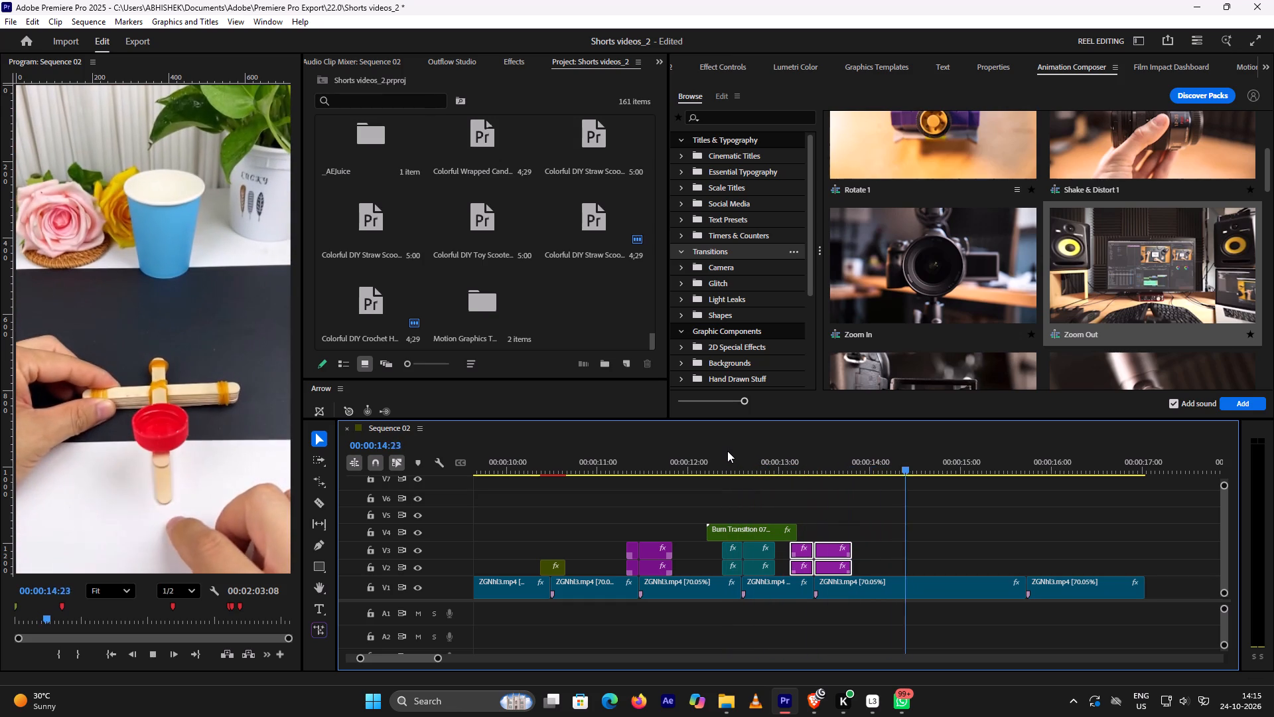
key("space")
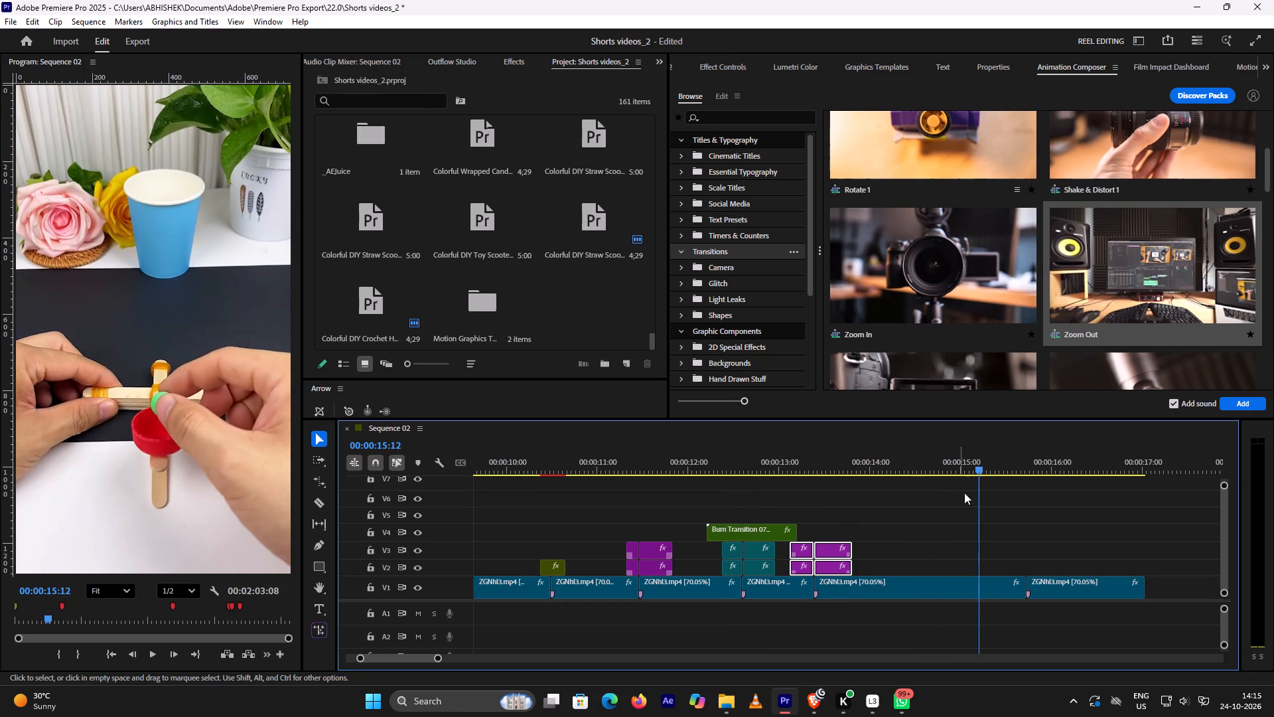
key("space")
key("space")
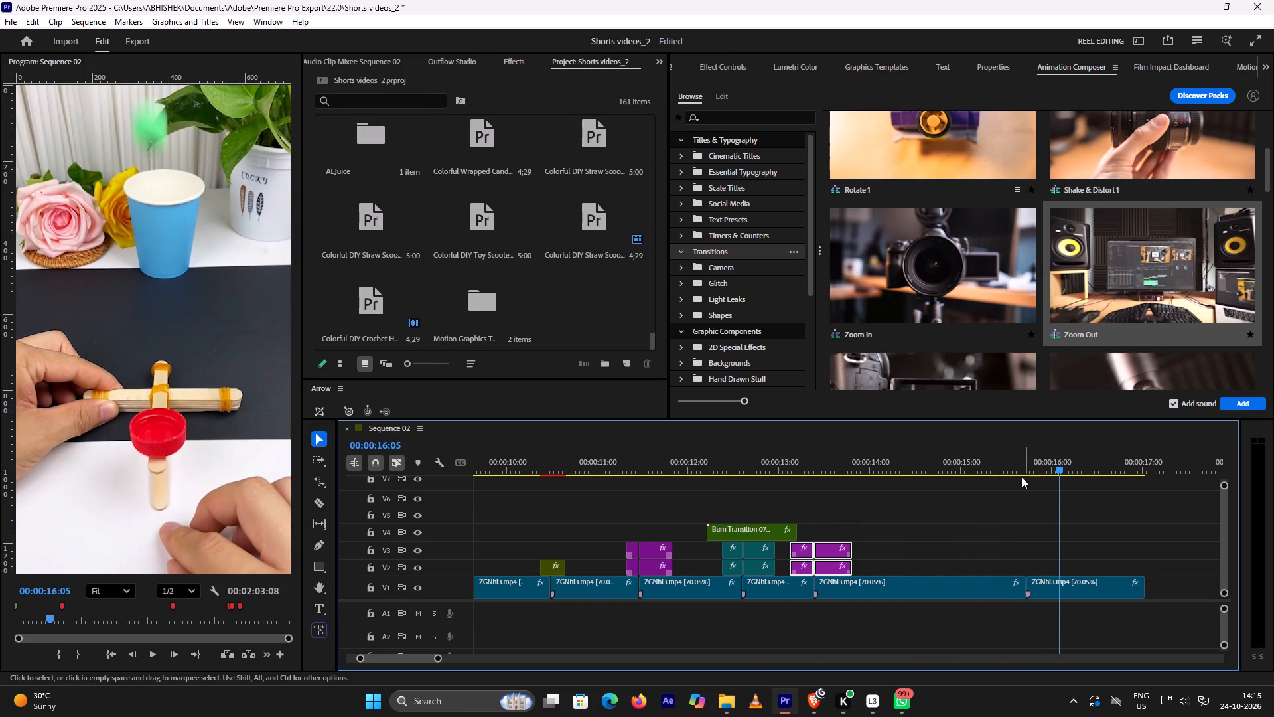
Replay the stretch between about 00:00:14:33 and 00:00:16:16 to examine the last V1 cut.
left_click(1019, 468)
key("space")
key("space")
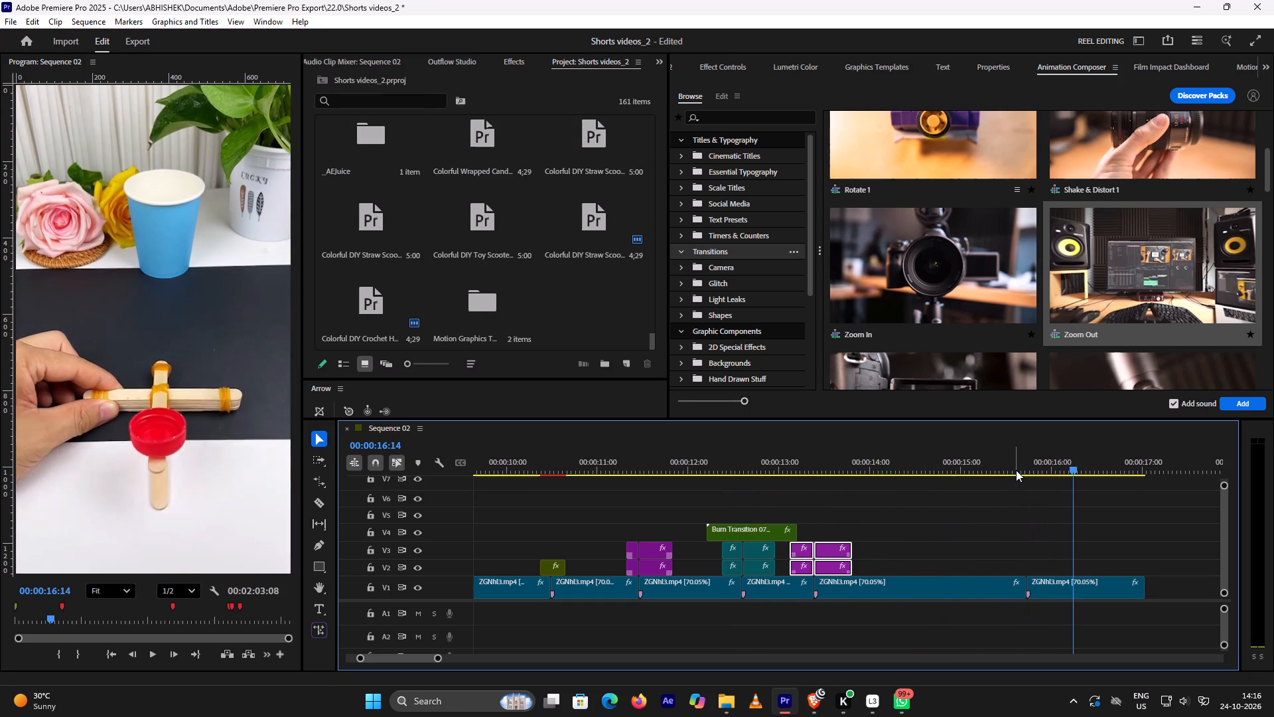
left_click(1013, 469)
key("space")
key("space")
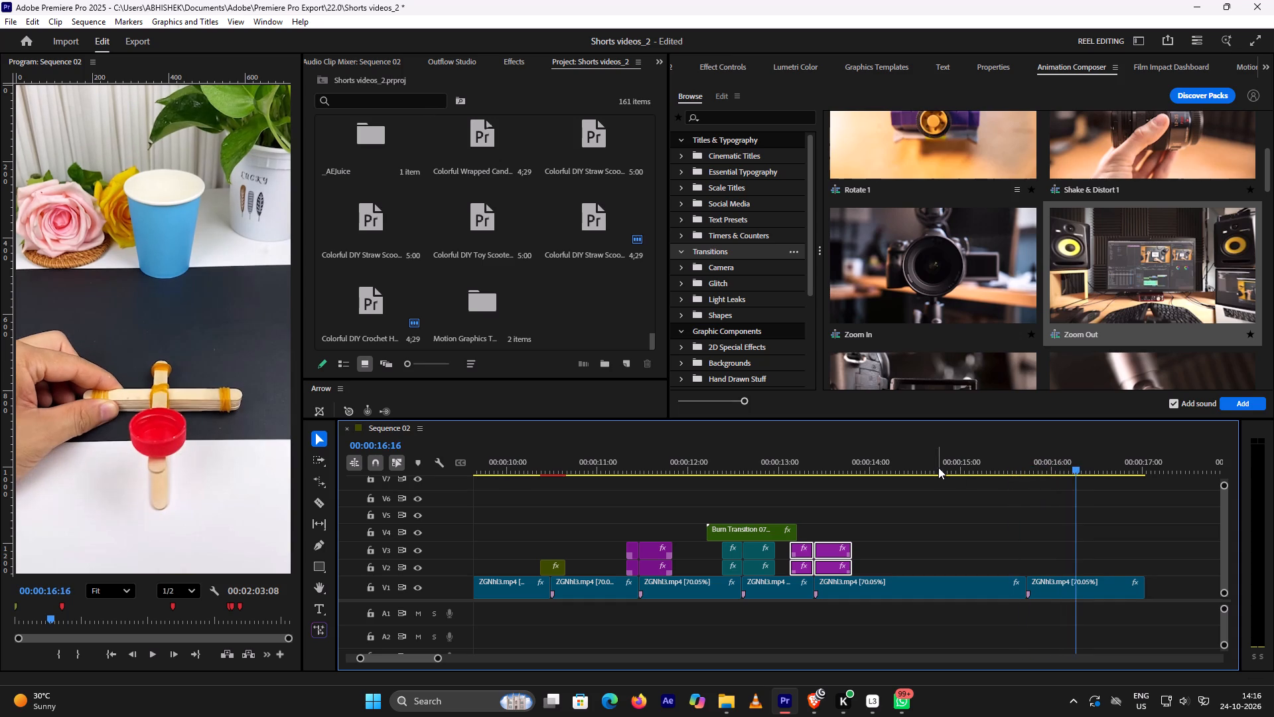
left_click(938, 467)
key("space")
key("space")
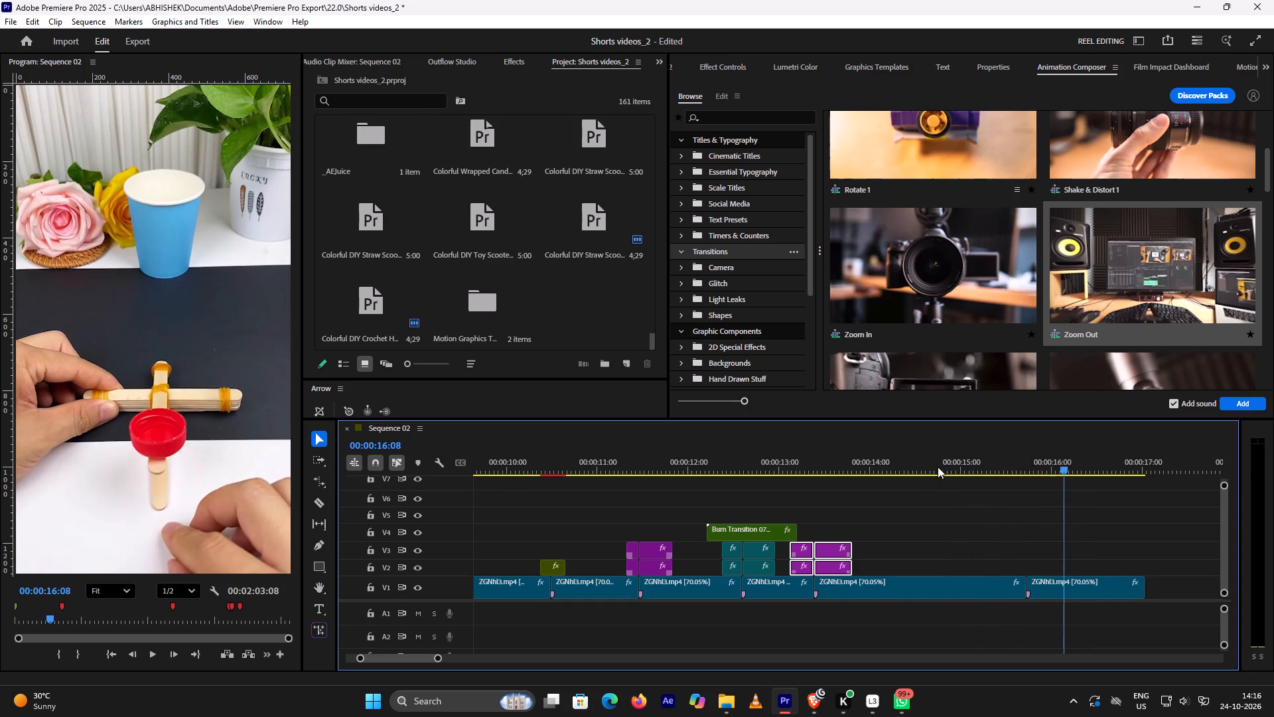
key("space")
key("space")
left_click(919, 467)
key("space")
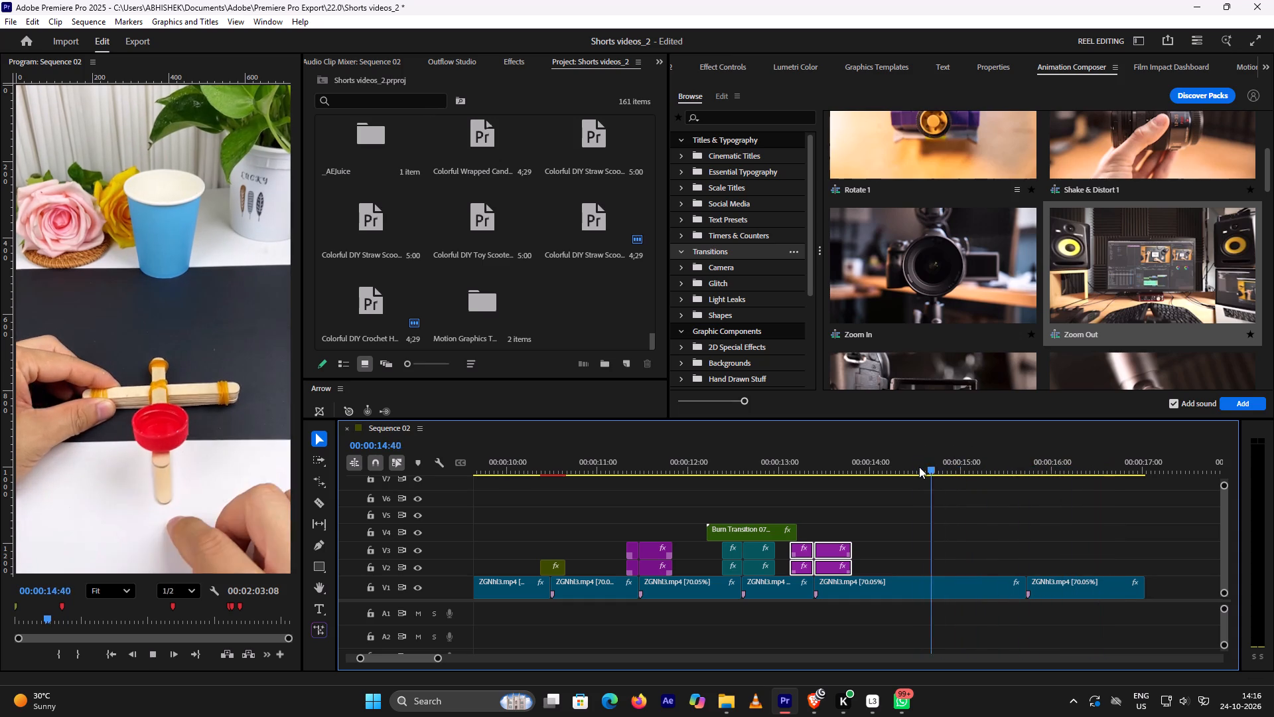
key("space")
key("space")
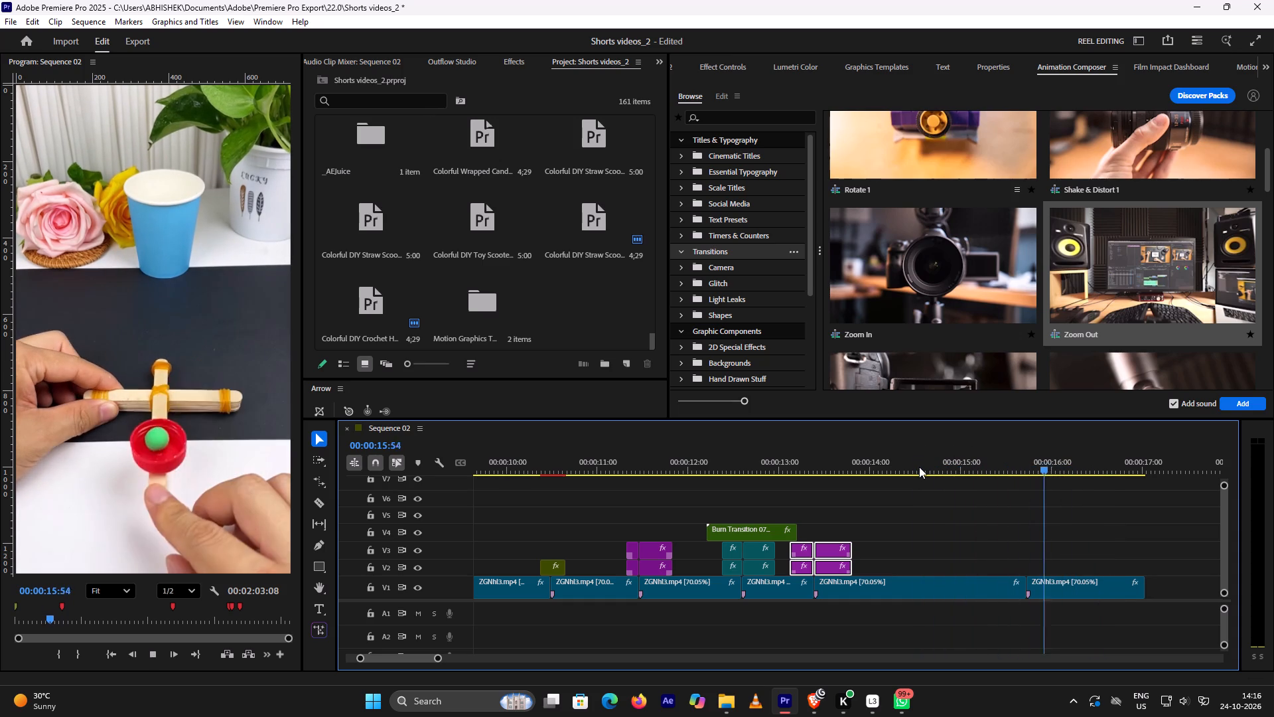
key("space")
left_click(997, 462)
key("space")
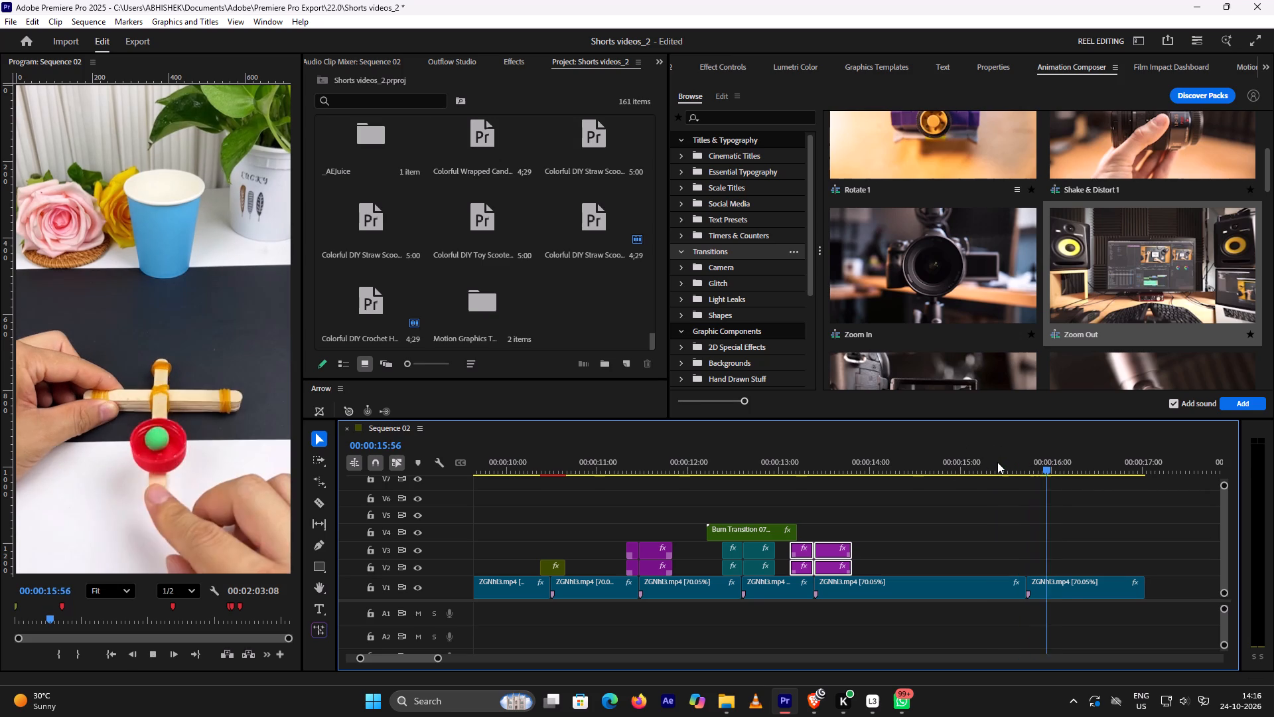
key("space")
left_click(997, 462)
key("space")
key("space")
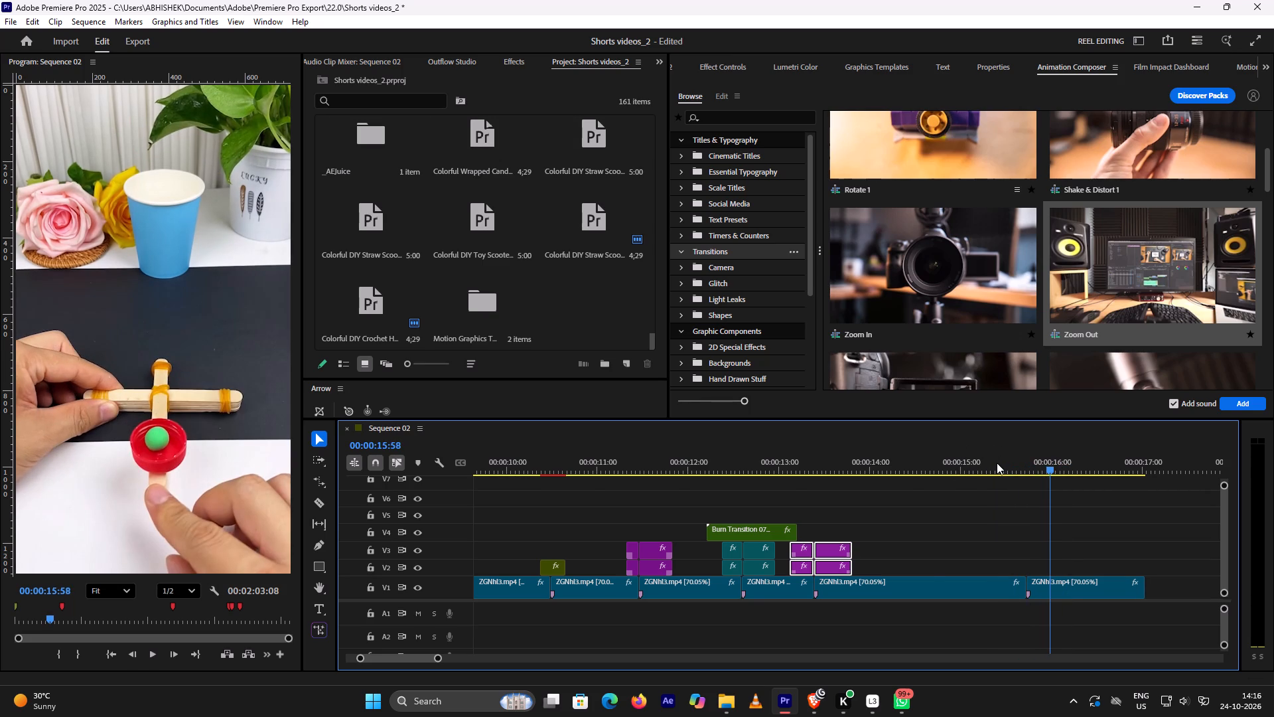
Replay from about 00:00:13:30 to the end of the footage to examine the final two V1 clips.
scroll(995, 467, "down", 5, "alt")
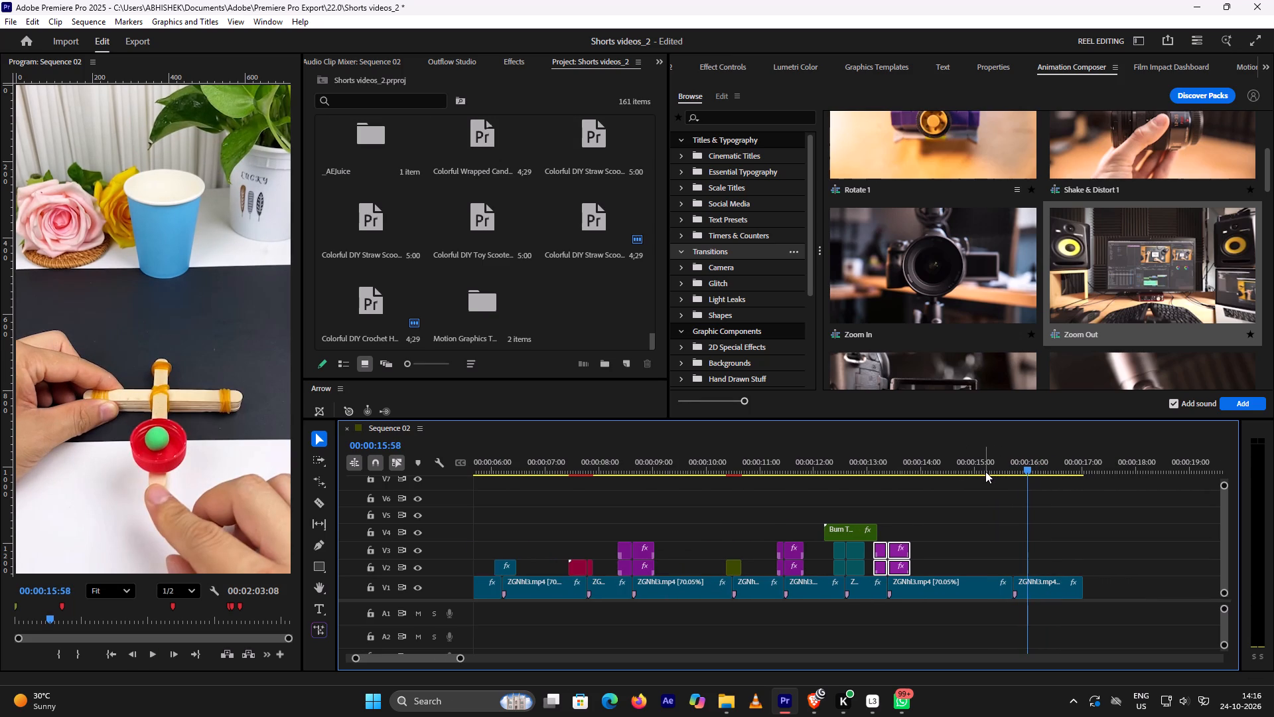
left_click(985, 470)
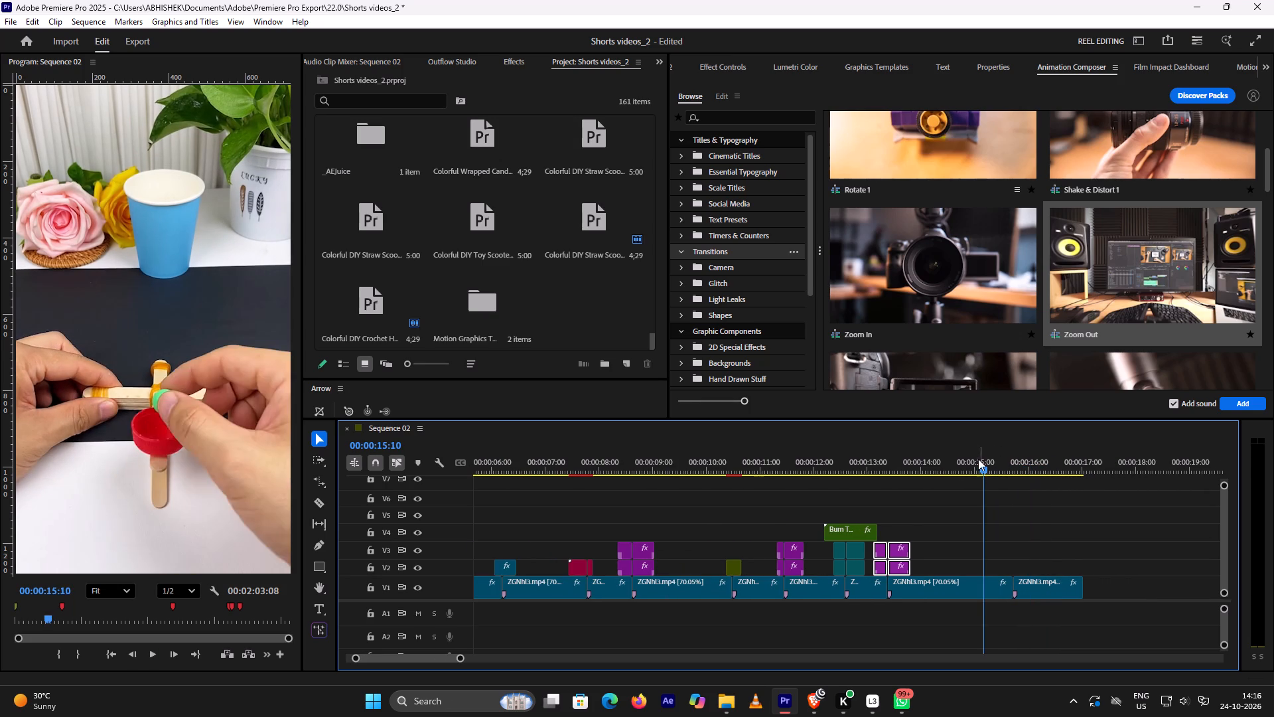
key("space")
key("space")
left_click(995, 461)
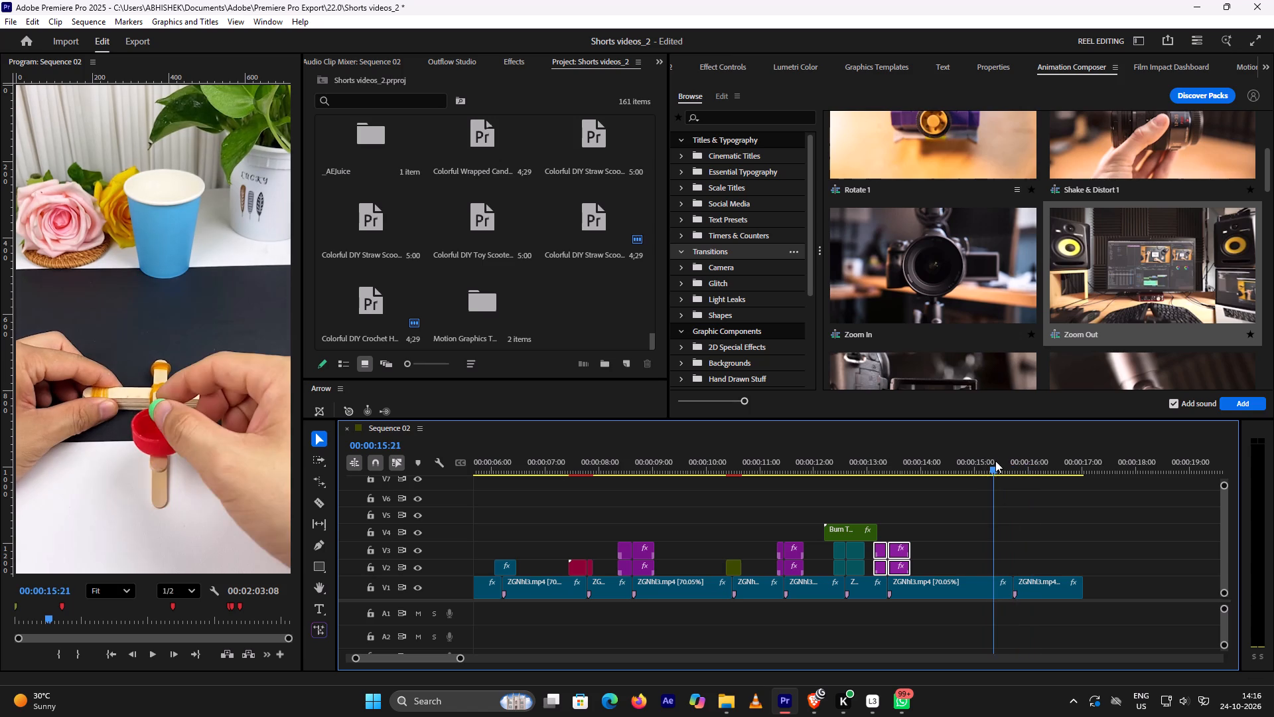
key("space")
key("space")
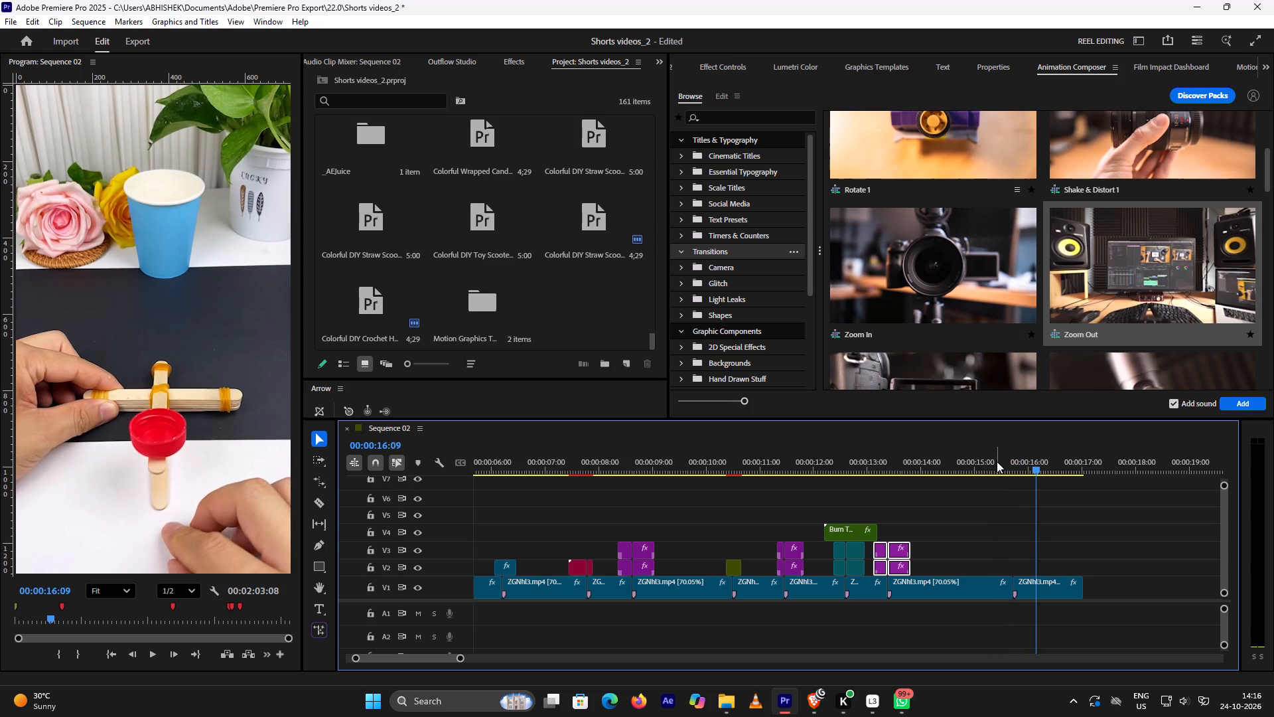
key("space")
key("space")
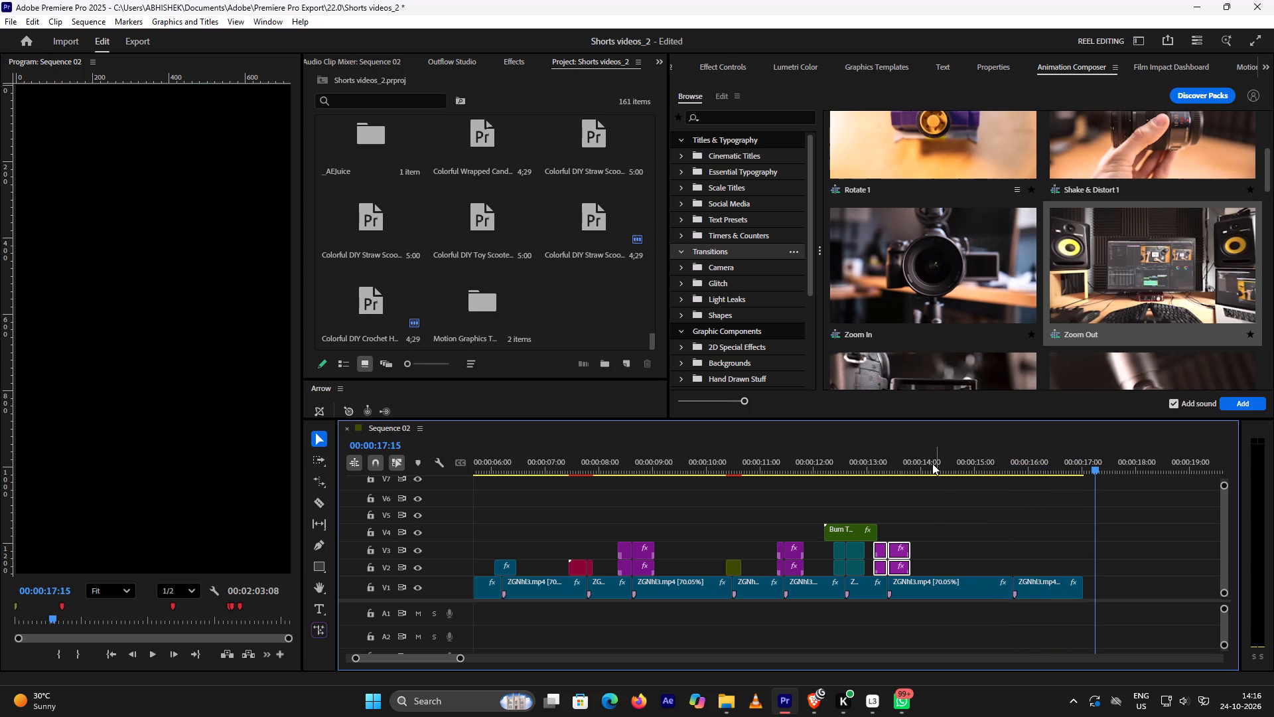
left_click(932, 463)
key("space")
key("space")
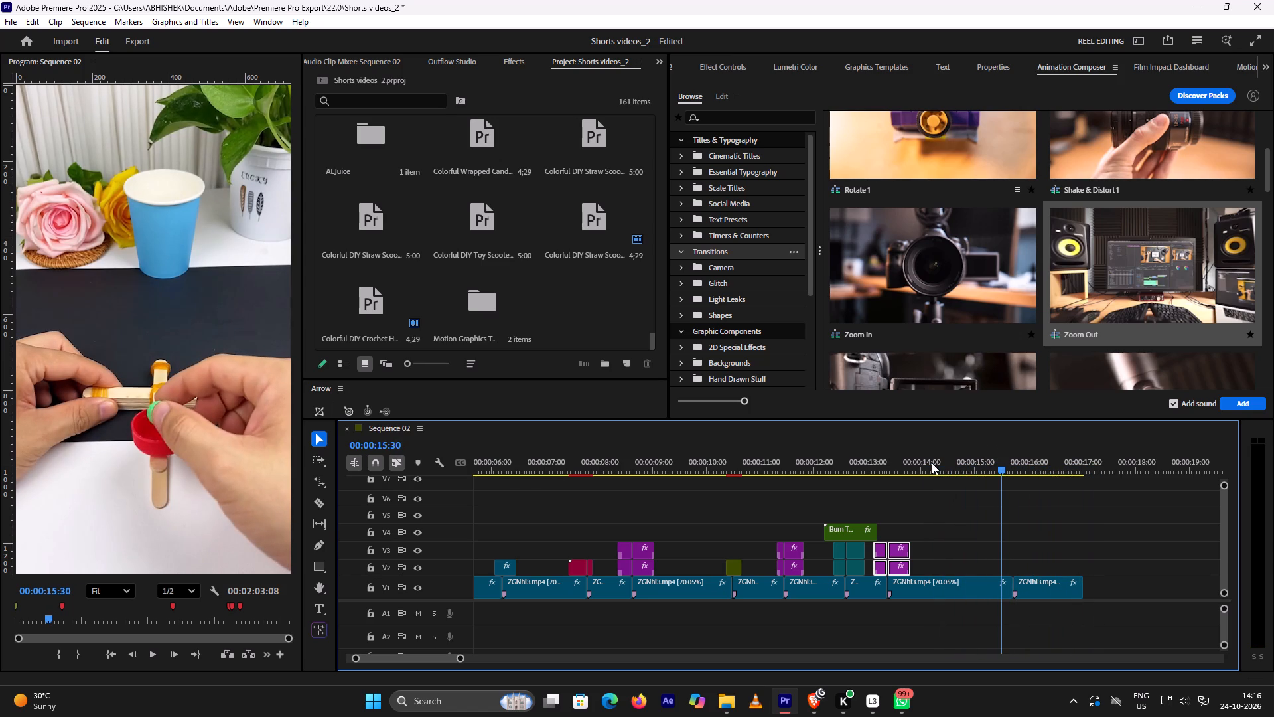
left_click(893, 461)
key("space")
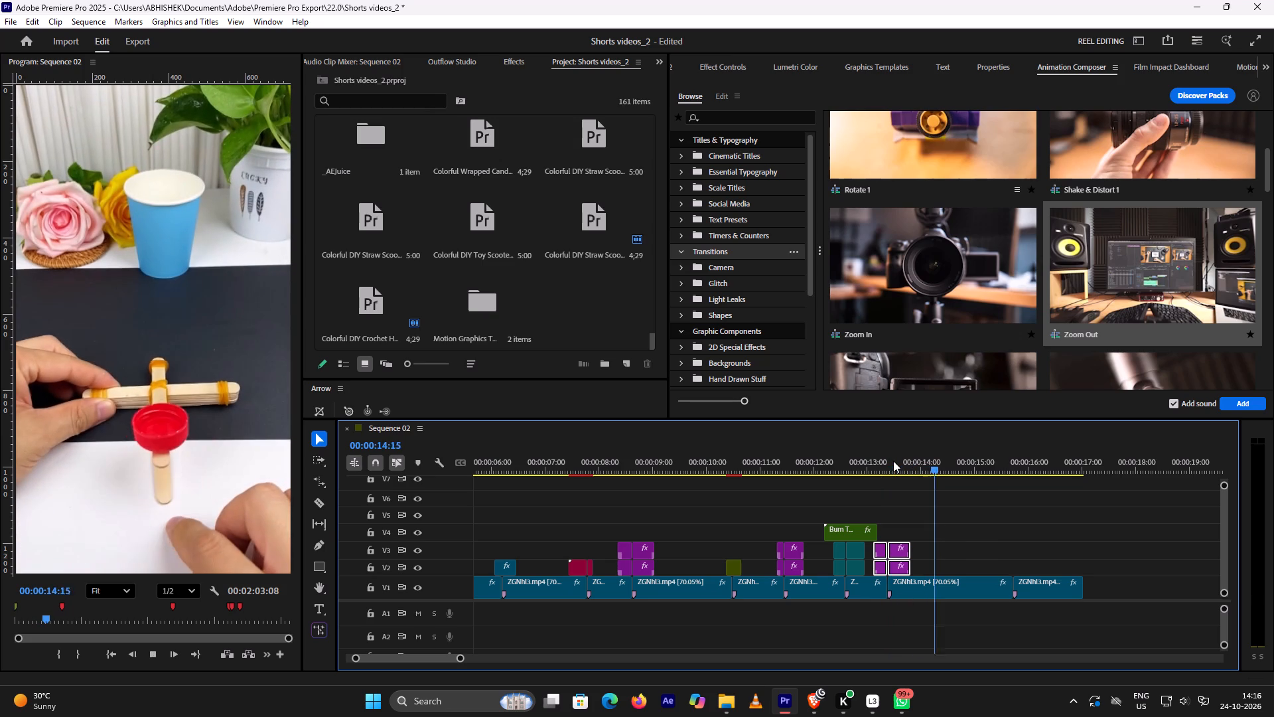
key("space")
key("space")
key("space")
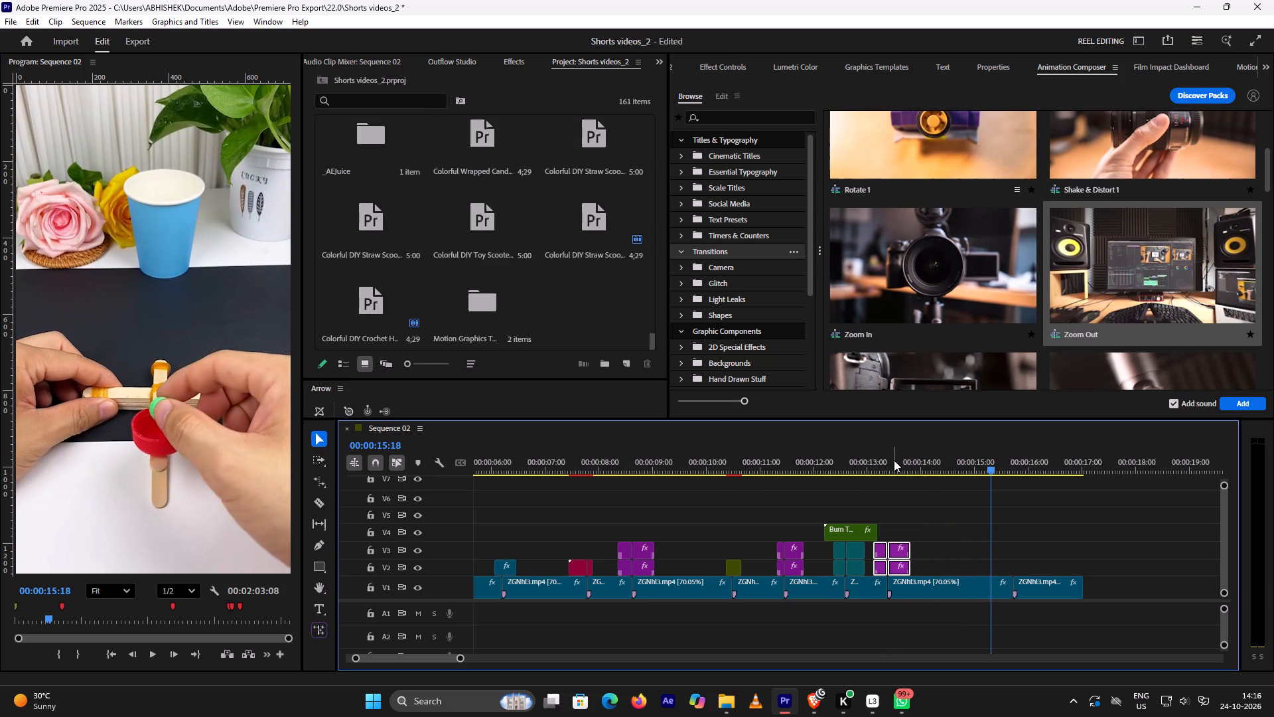
key("space")
key("space")
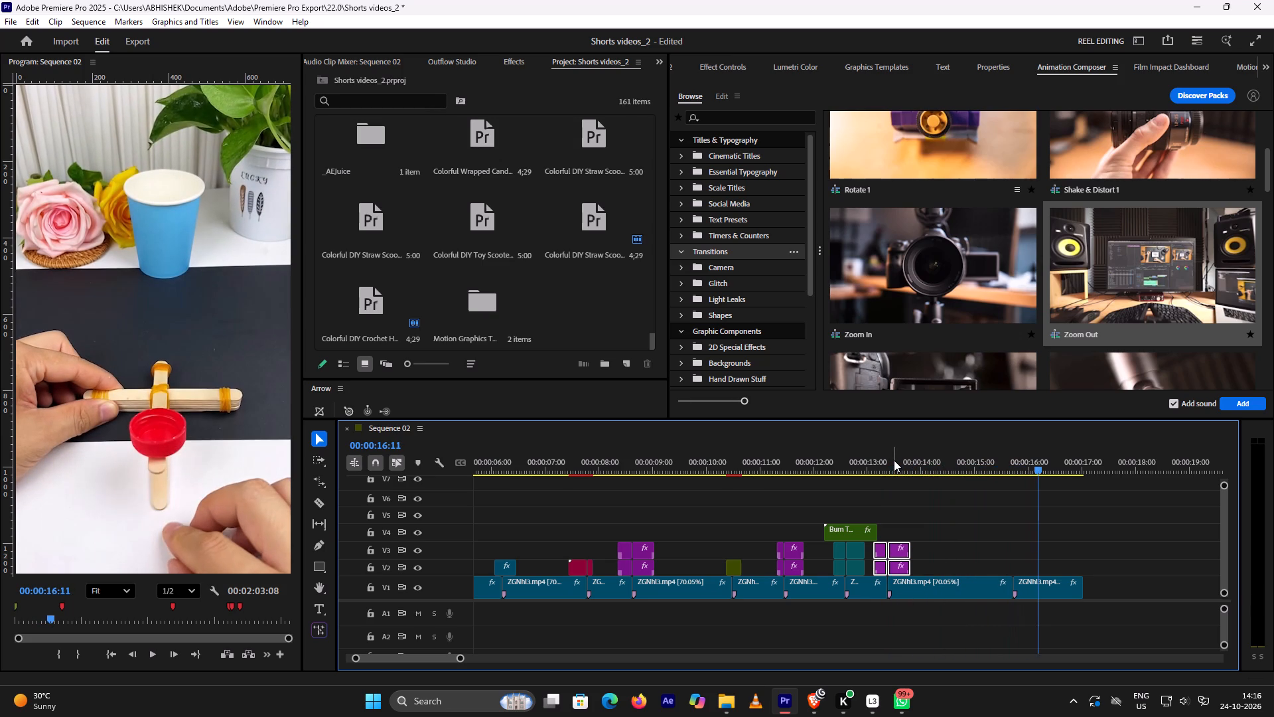
left_click(900, 463)
key("space")
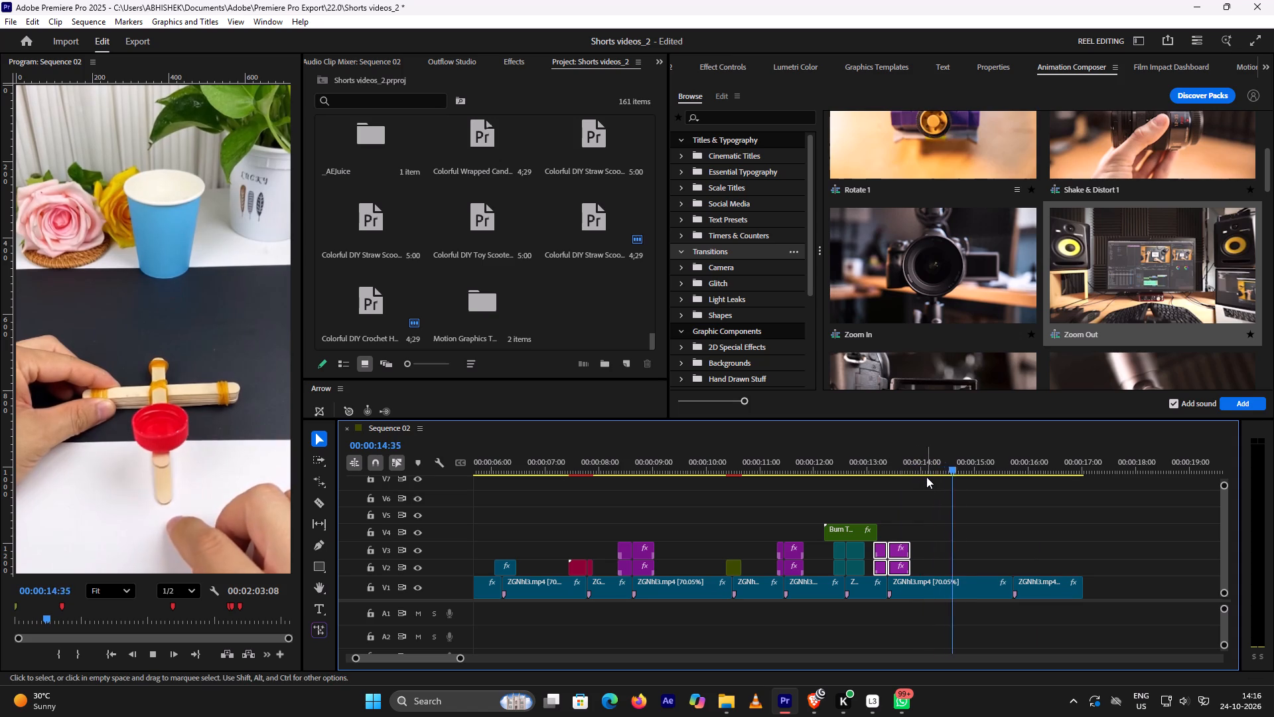
key("space")
key("space")
key("space")
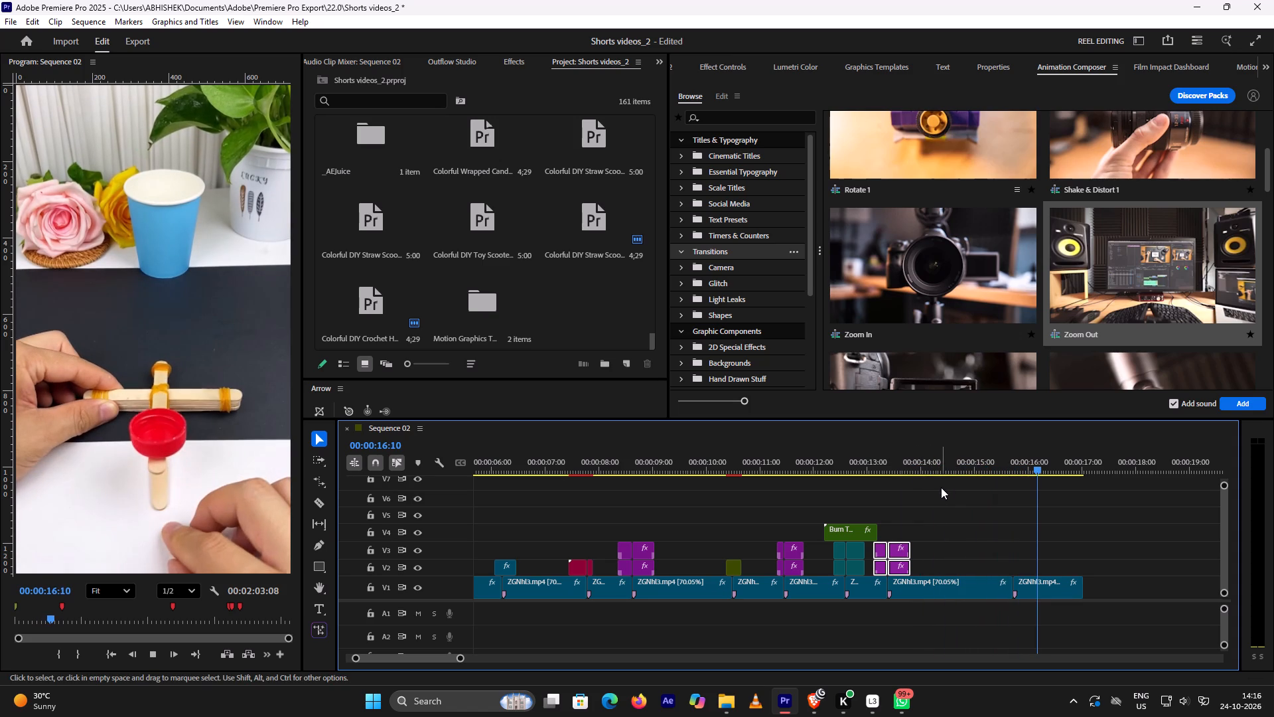
key("space")
key("space")
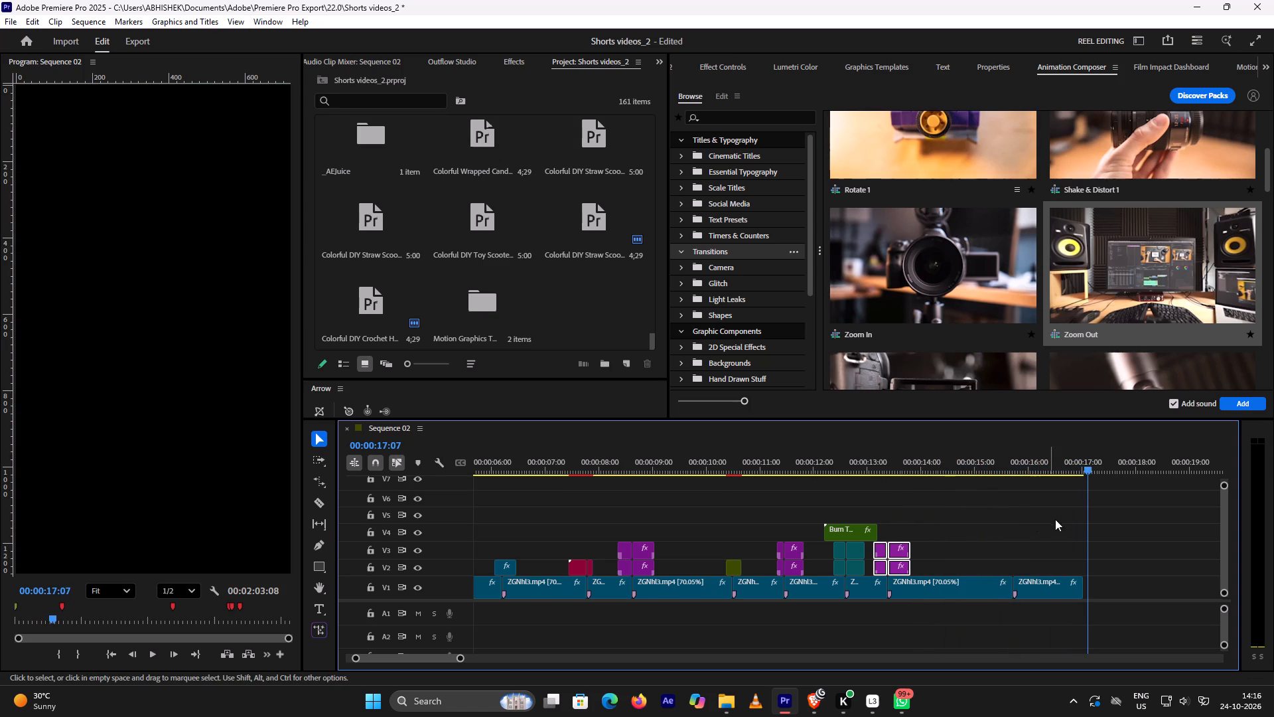
Add starting Position and Scale keyframes to the last V1 clip at 00:00:15:47.
left_click_drag(1088, 471, 1036, 479)
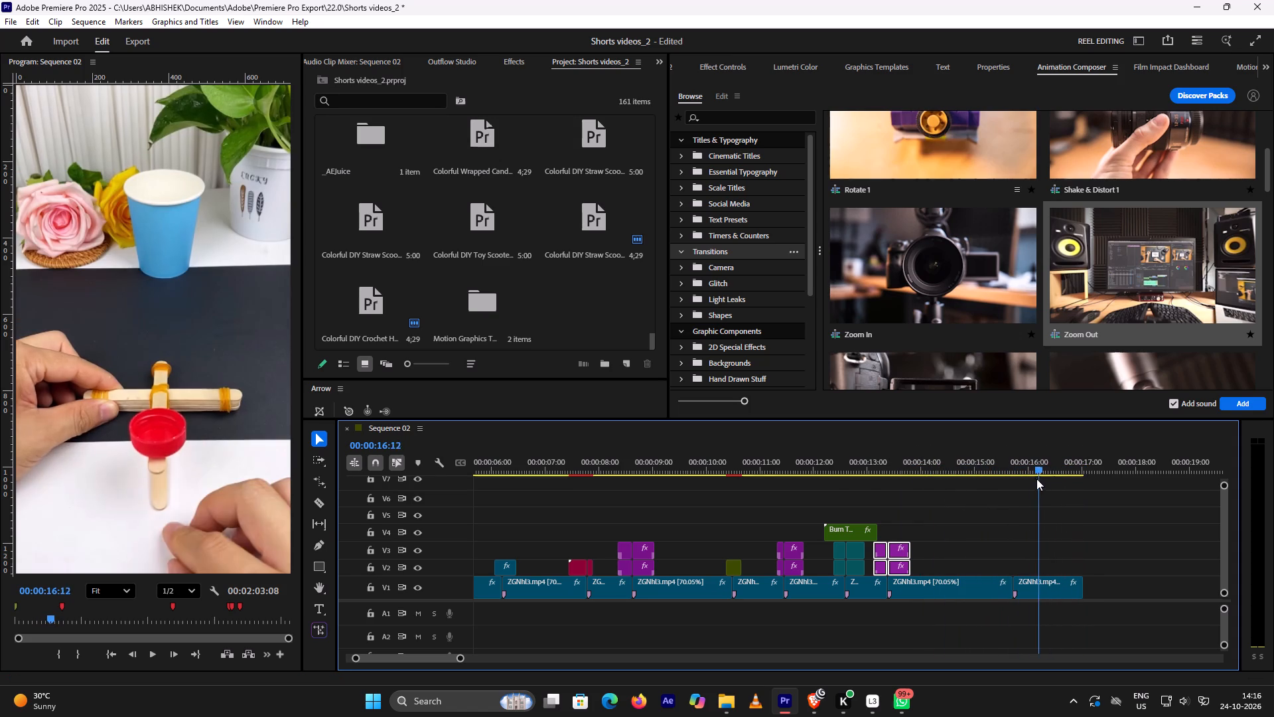
left_click_drag(1036, 479, 1009, 488)
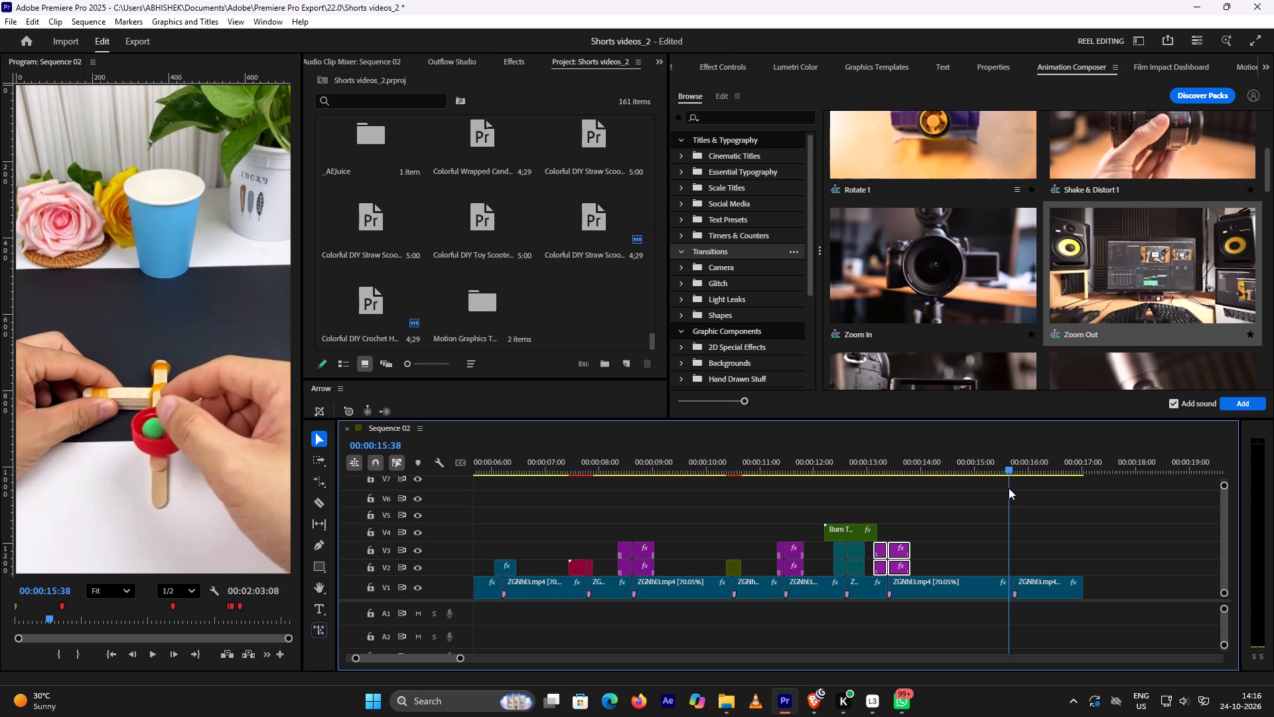
left_click_drag(1009, 488, 1015, 493)
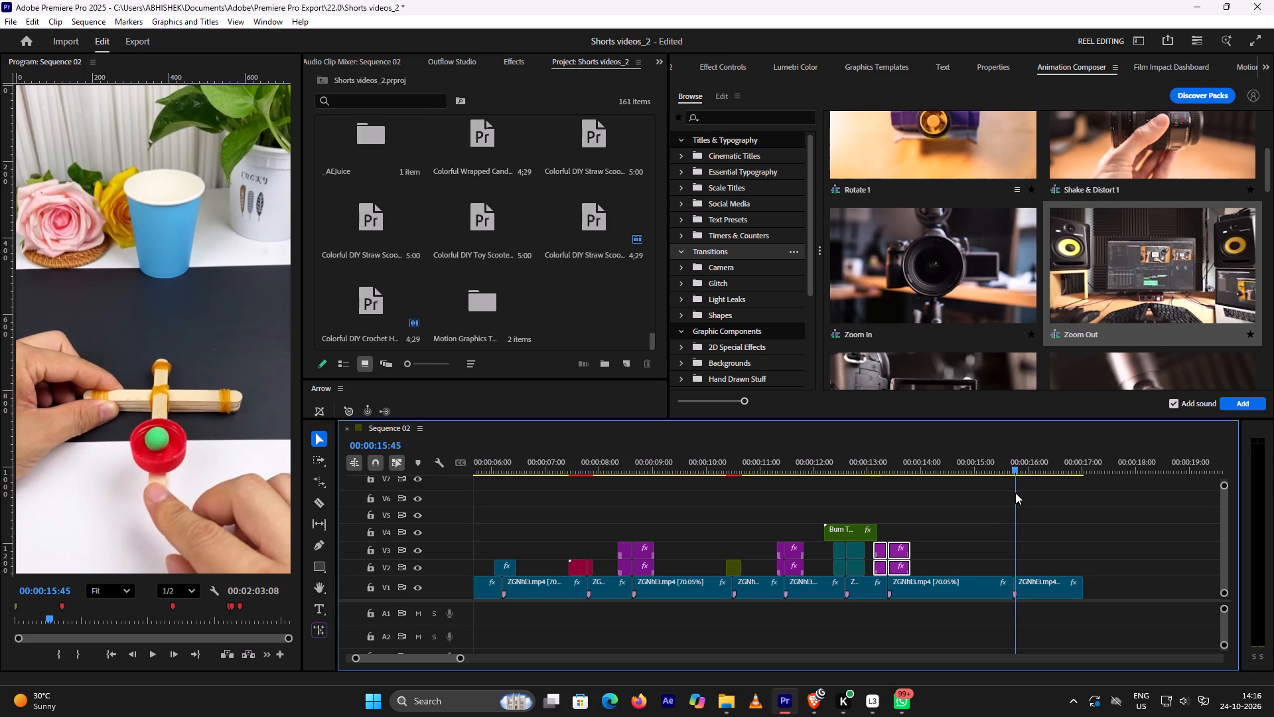
left_click_drag(1015, 493, 1017, 494)
left_click(1054, 586)
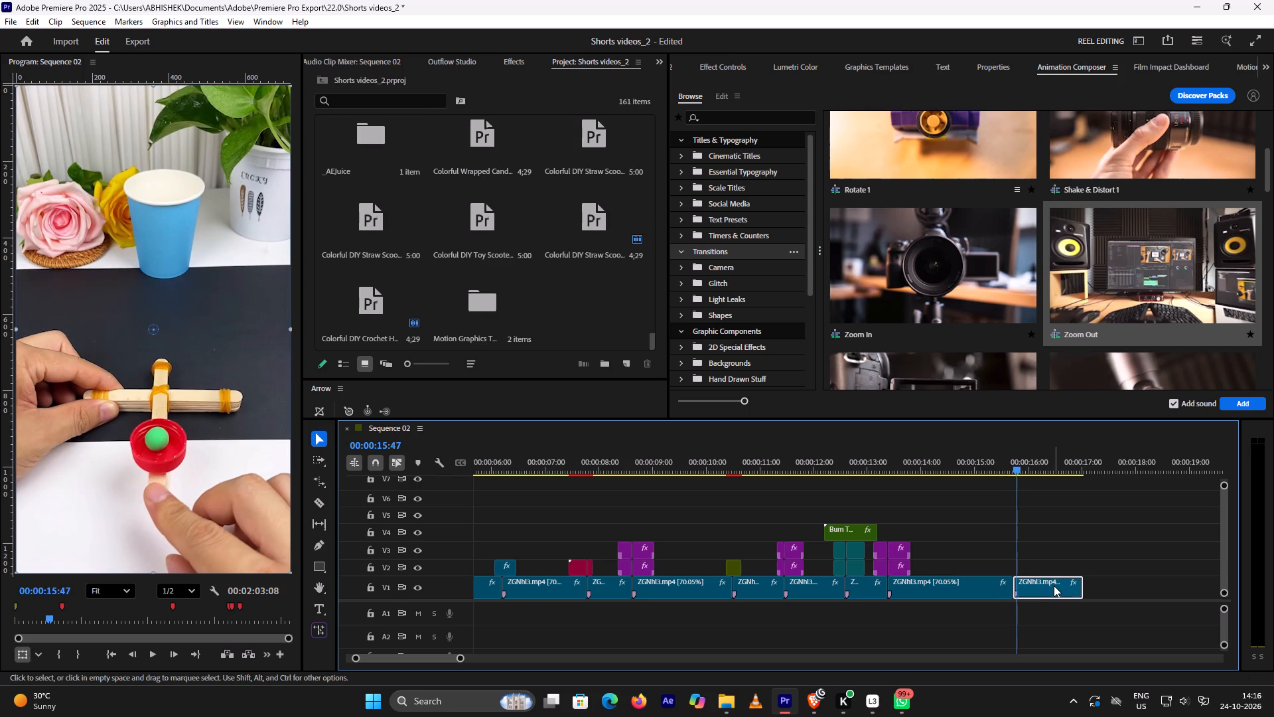
key("e")
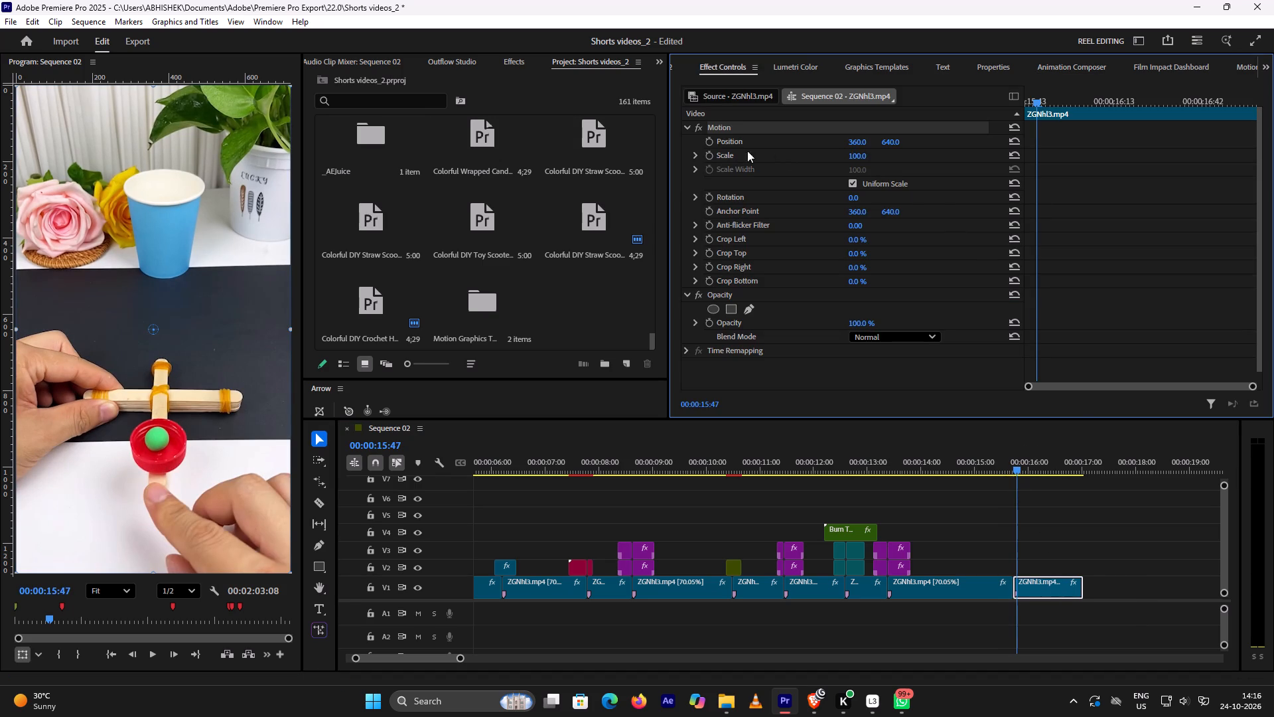
left_click(711, 143)
left_click(707, 155)
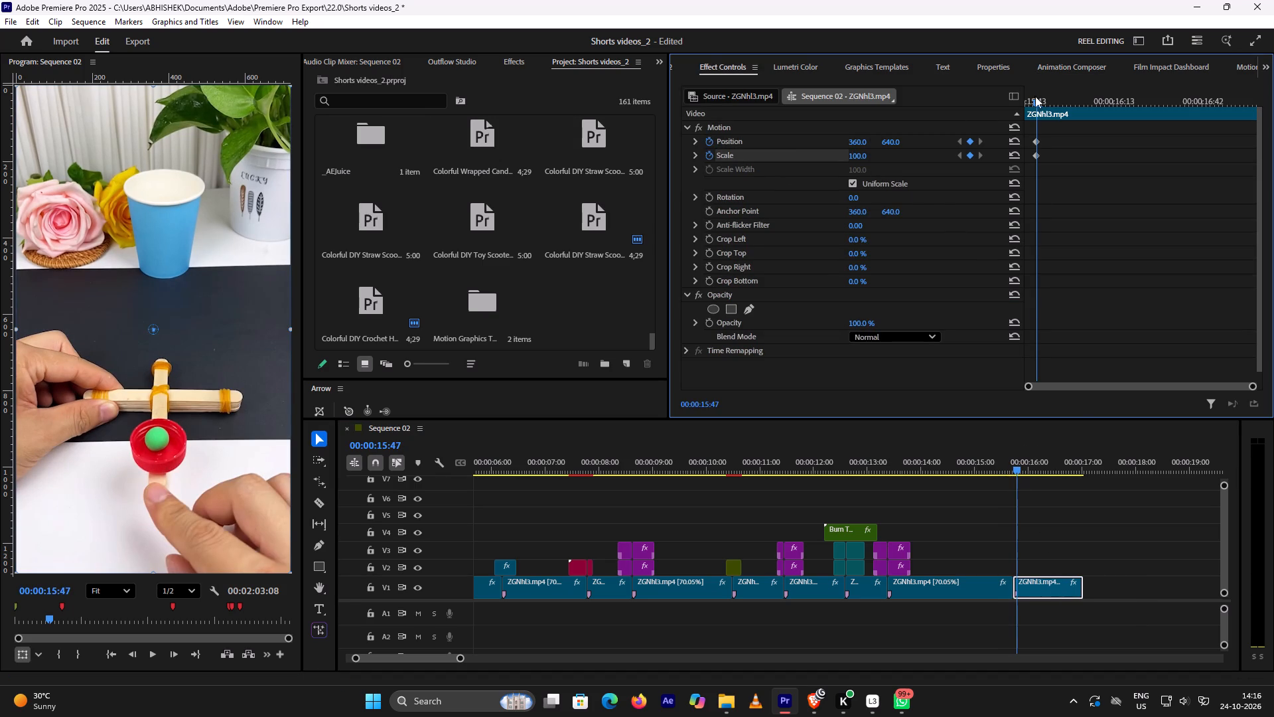
Add ending Position and Scale keyframes to the last V1 clip at 00:00:16:58.
left_click_drag(1034, 104, 1249, 102)
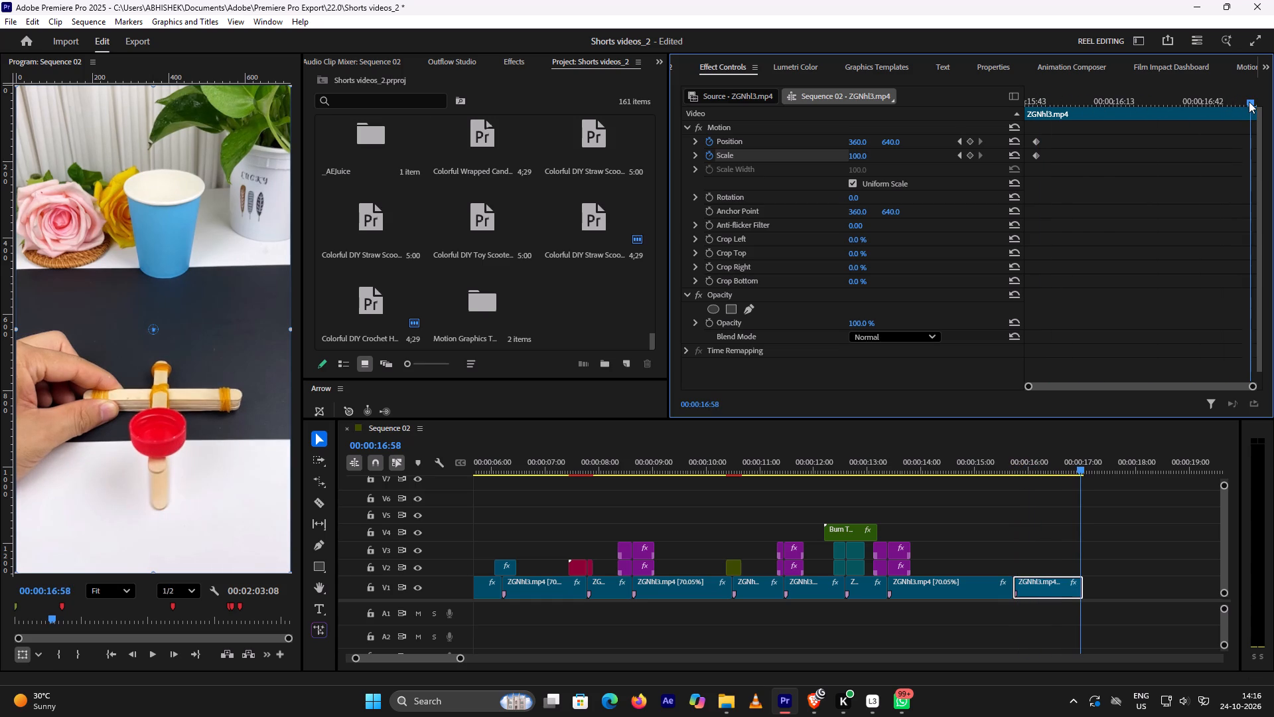
left_click_drag(1249, 102, 1249, 102)
left_click(967, 158)
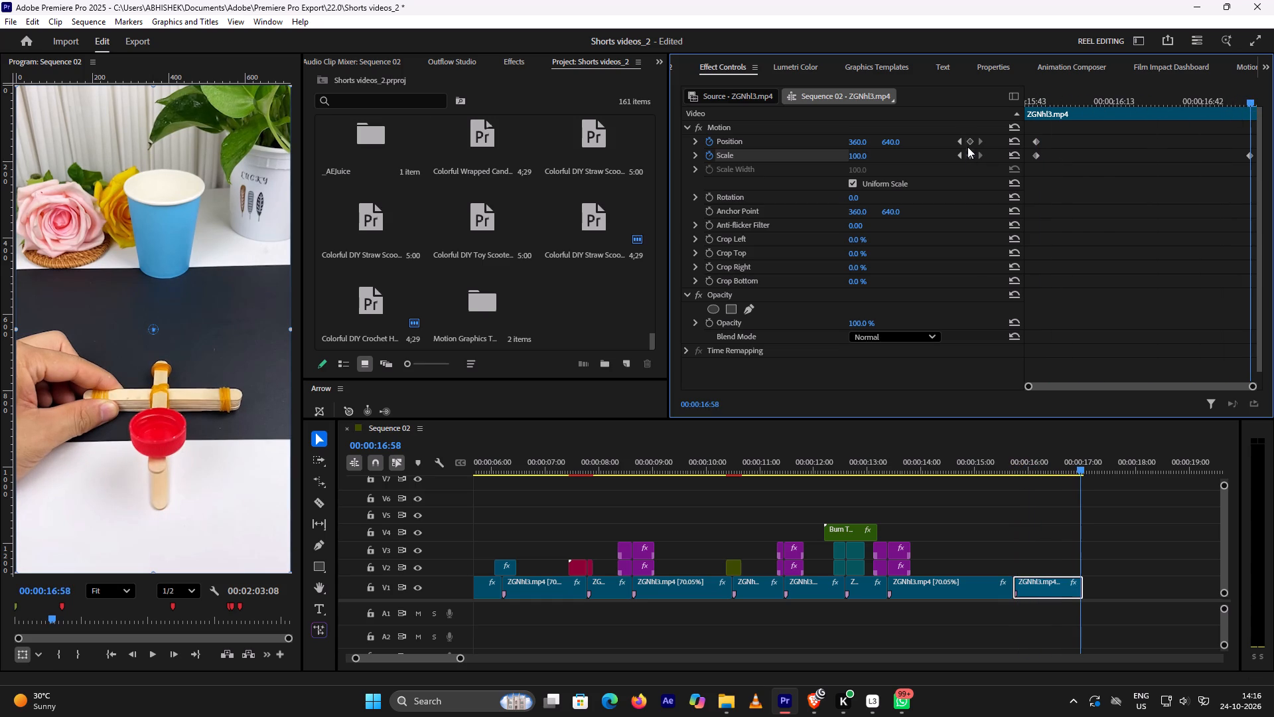
left_click(969, 141)
Set the last clip's starting keyframes to Scale 127 and vertical Position 552, and play the zoom through.
left_click(956, 155)
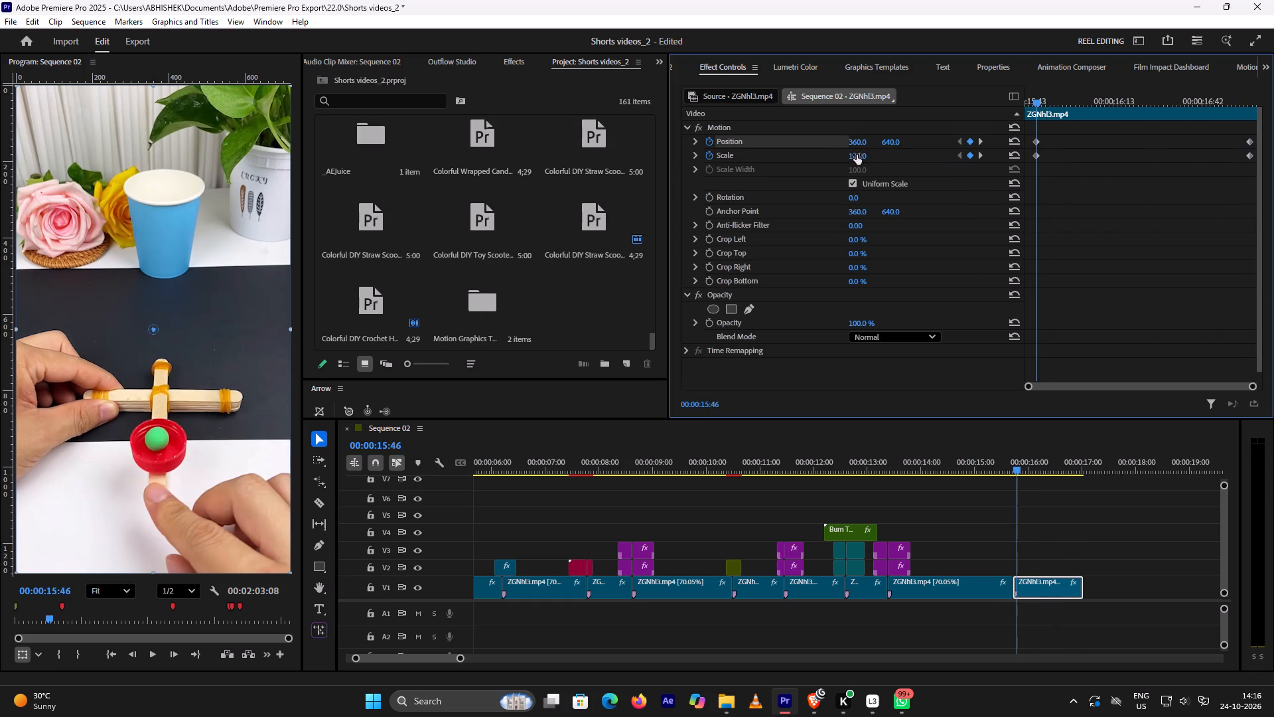
left_click_drag(857, 155, 873, 151)
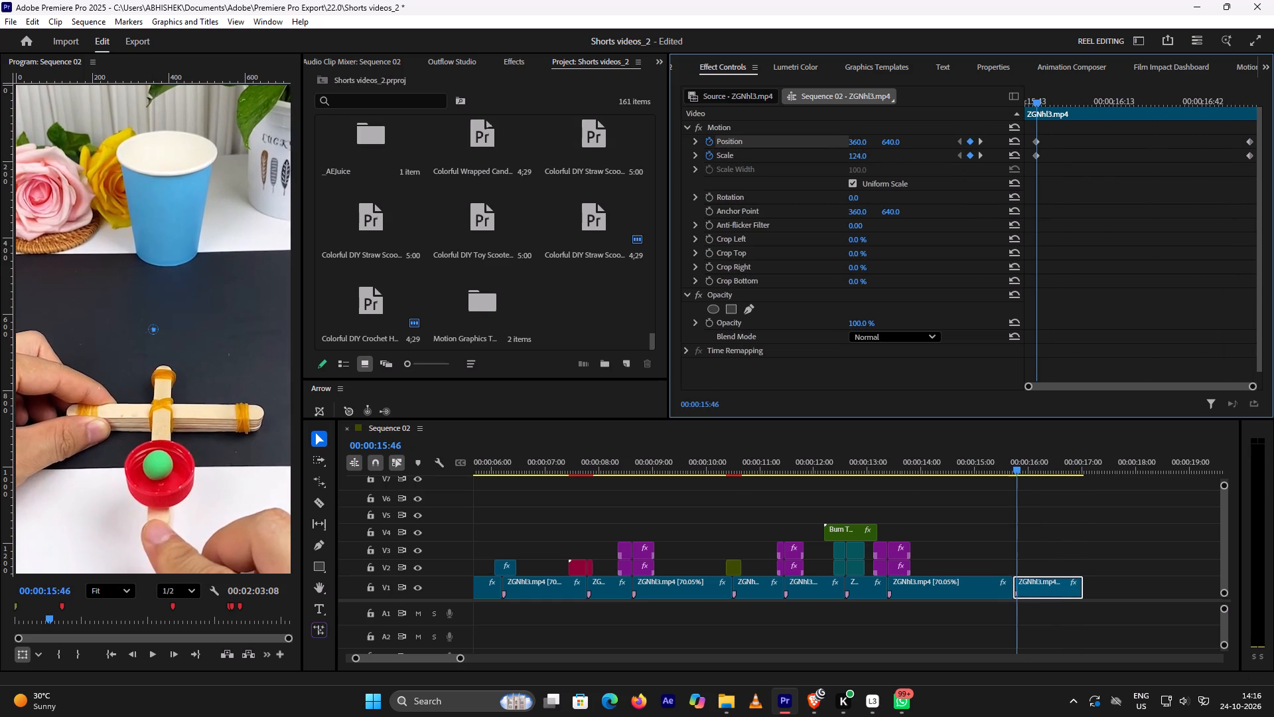
left_click_drag(873, 151, 874, 151)
left_click_drag(893, 140, 894, 139)
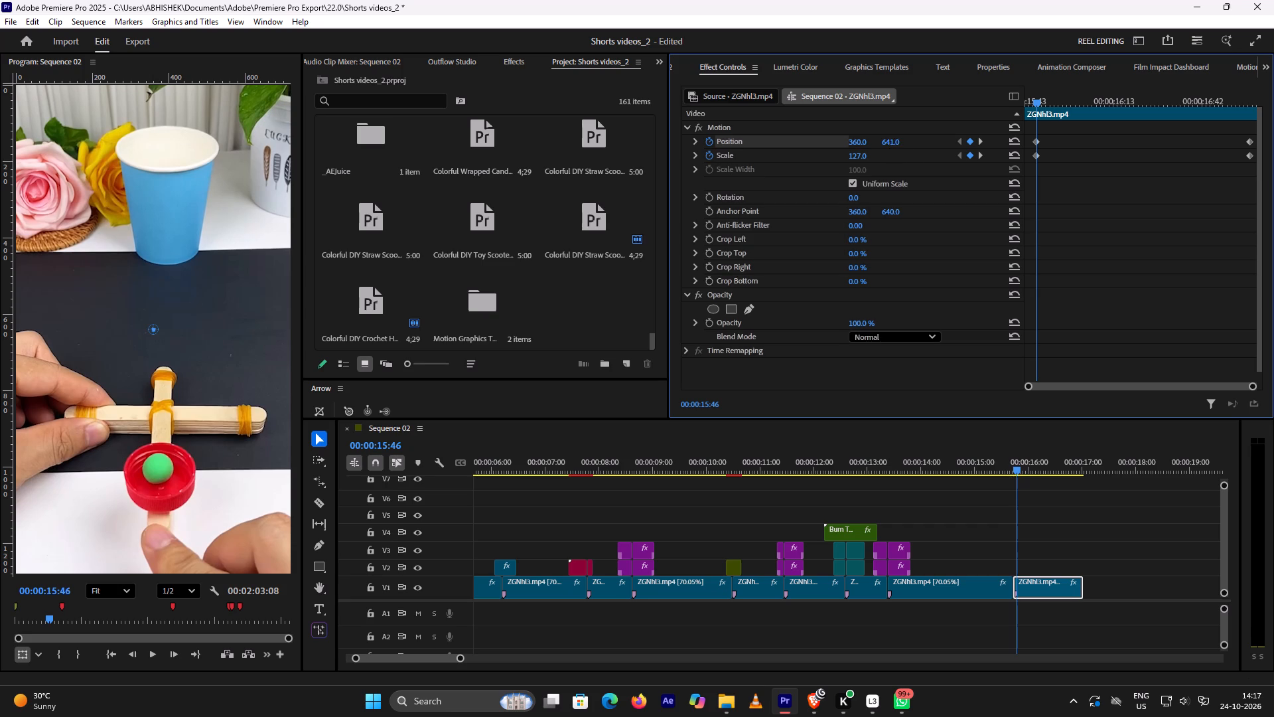
left_click_drag(894, 139, 856, 159)
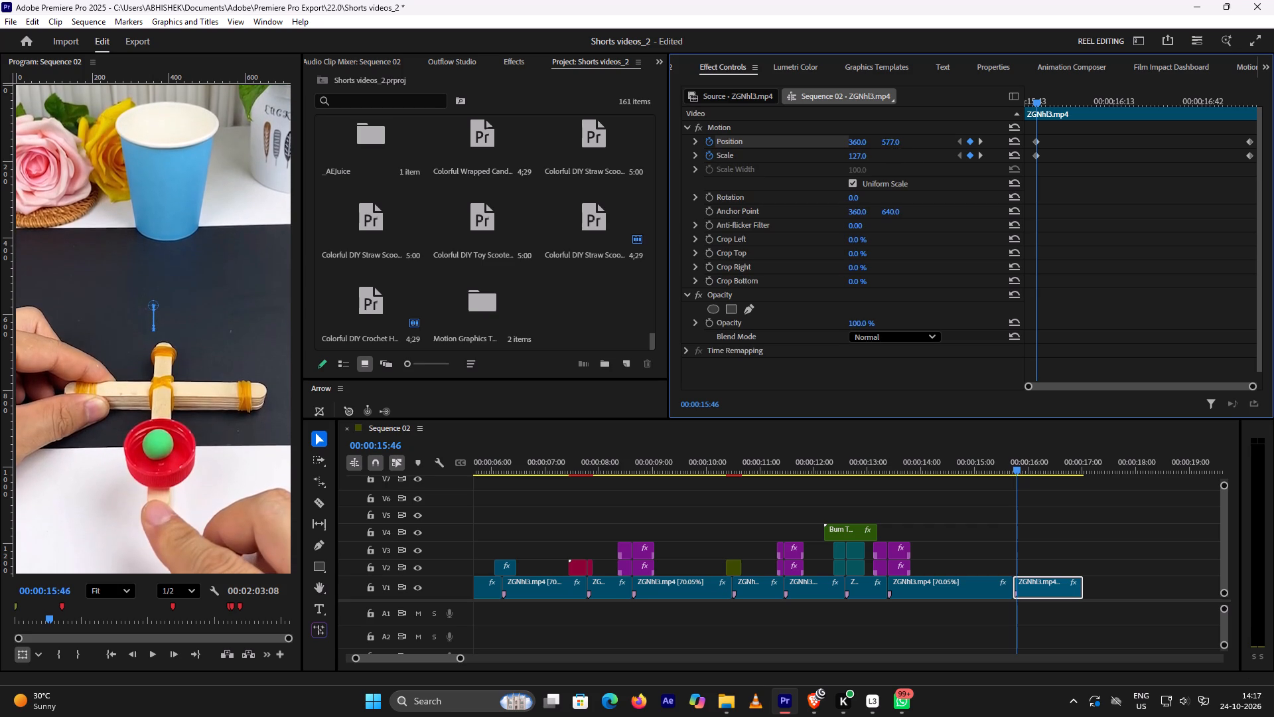
left_click_drag(856, 159, 849, 165)
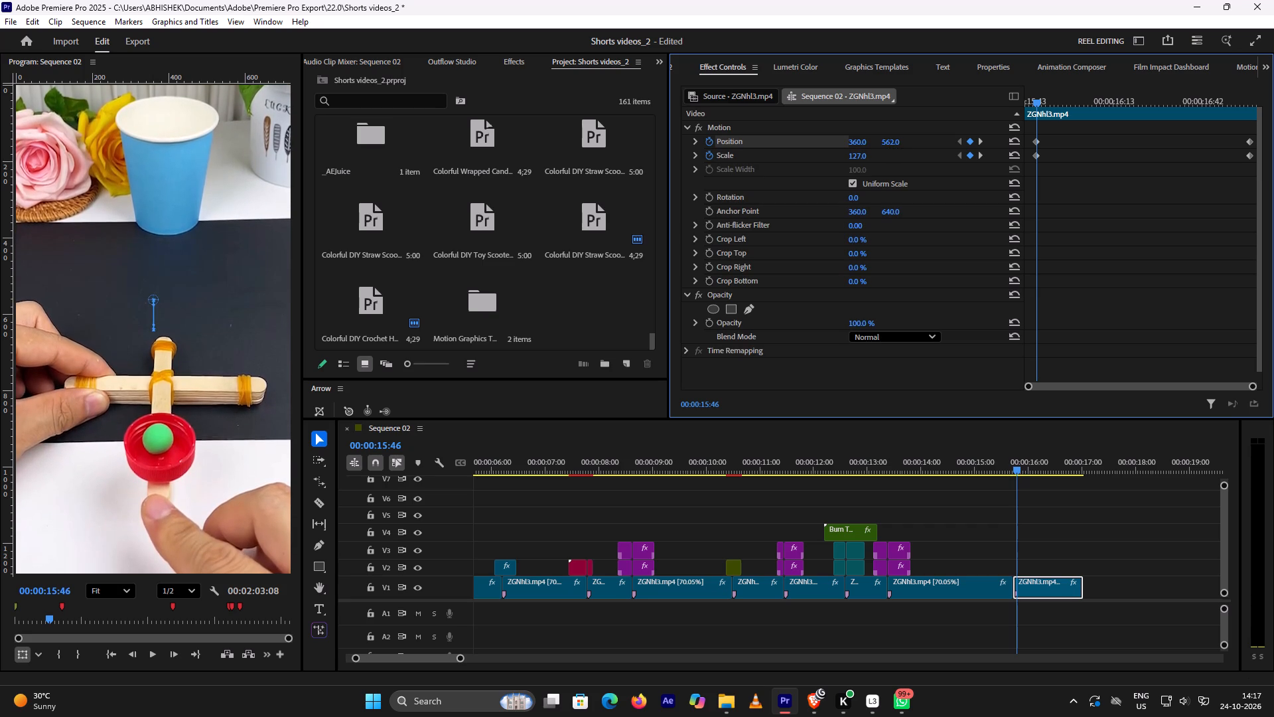
left_click_drag(849, 165, 843, 169)
key("space")
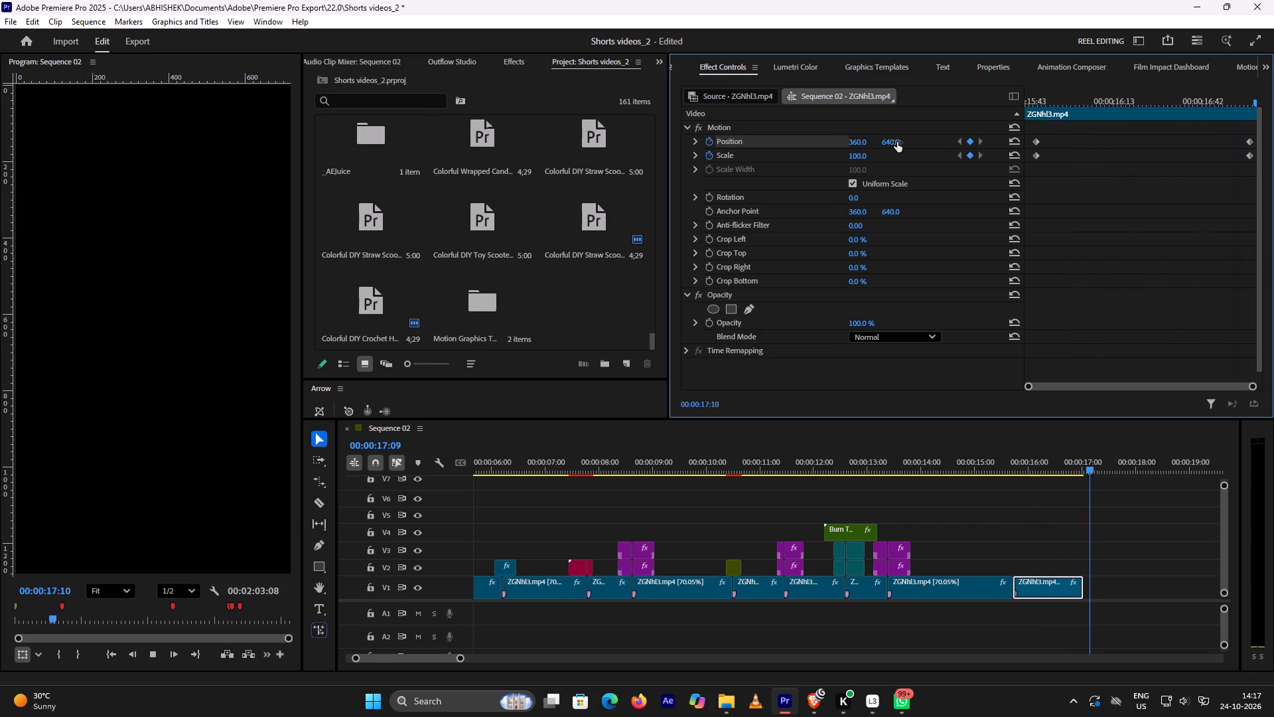
key("space")
Move the last clip's ending Position and Scale keyframes together to about 00:00:16:18 to shorten the zoom.
left_click_drag(1256, 102, 1255, 102)
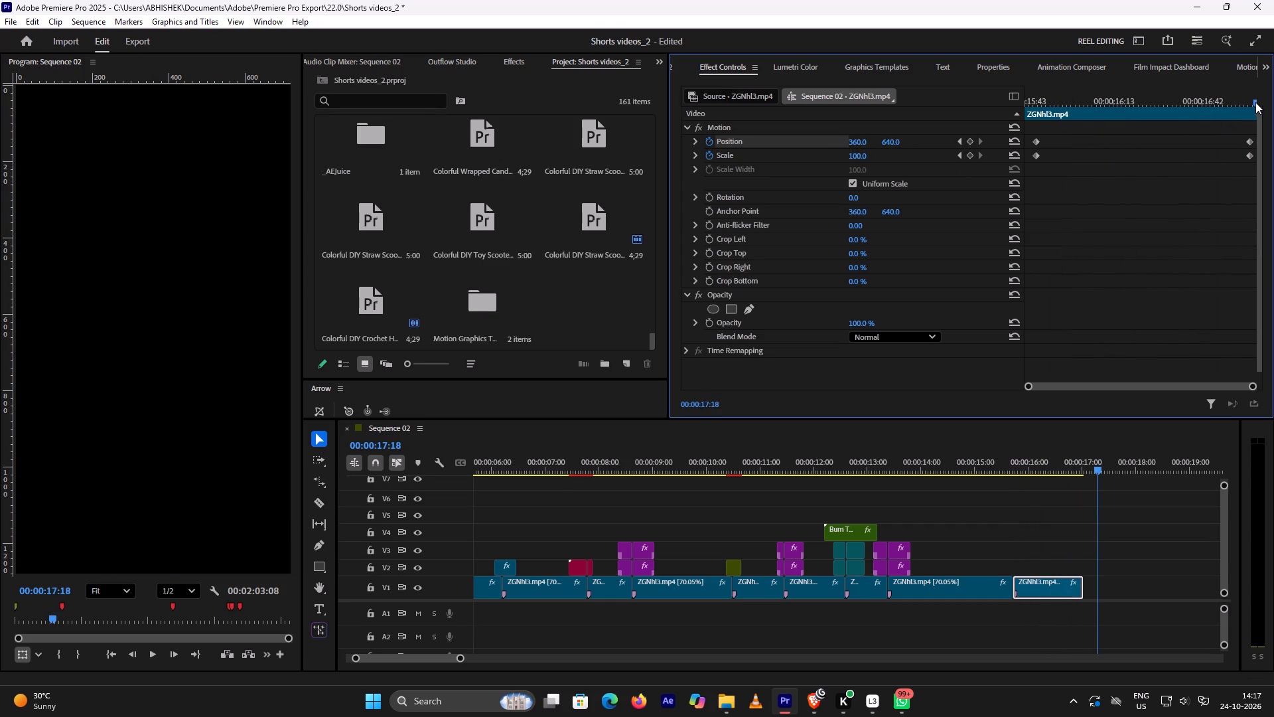
left_click_drag(1255, 102, 1124, 133)
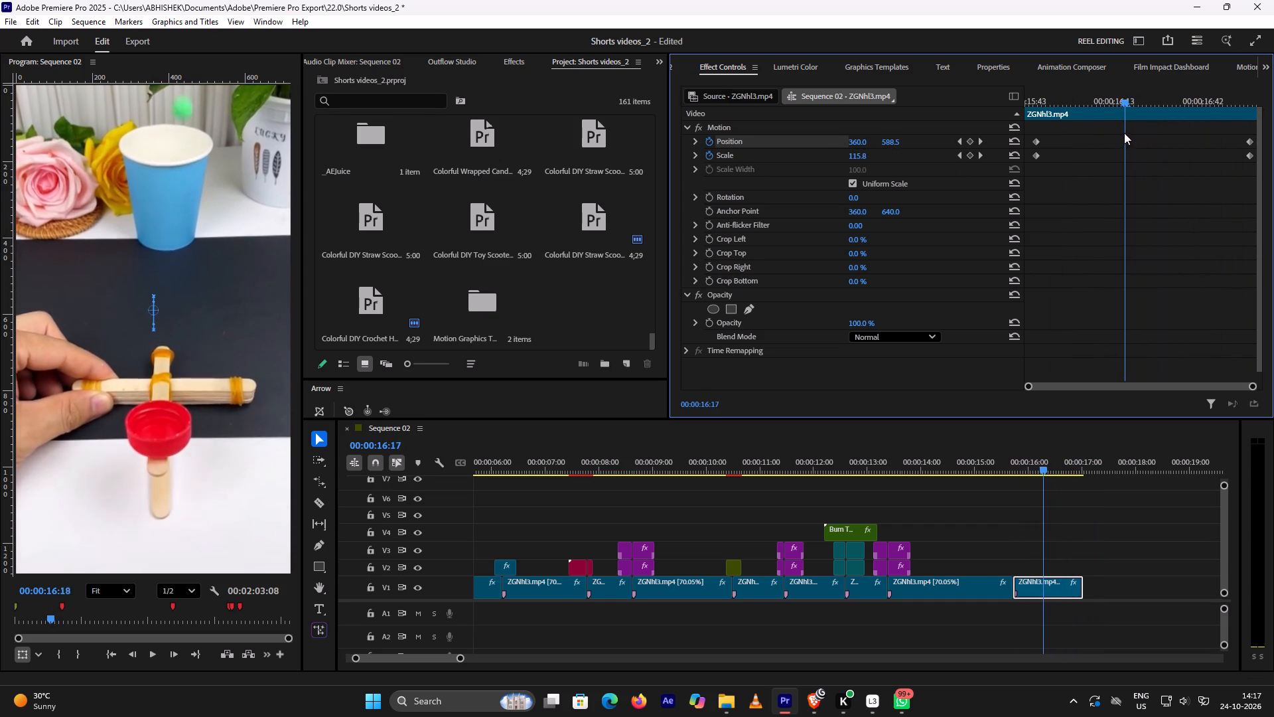
left_click_drag(1124, 133, 1089, 145)
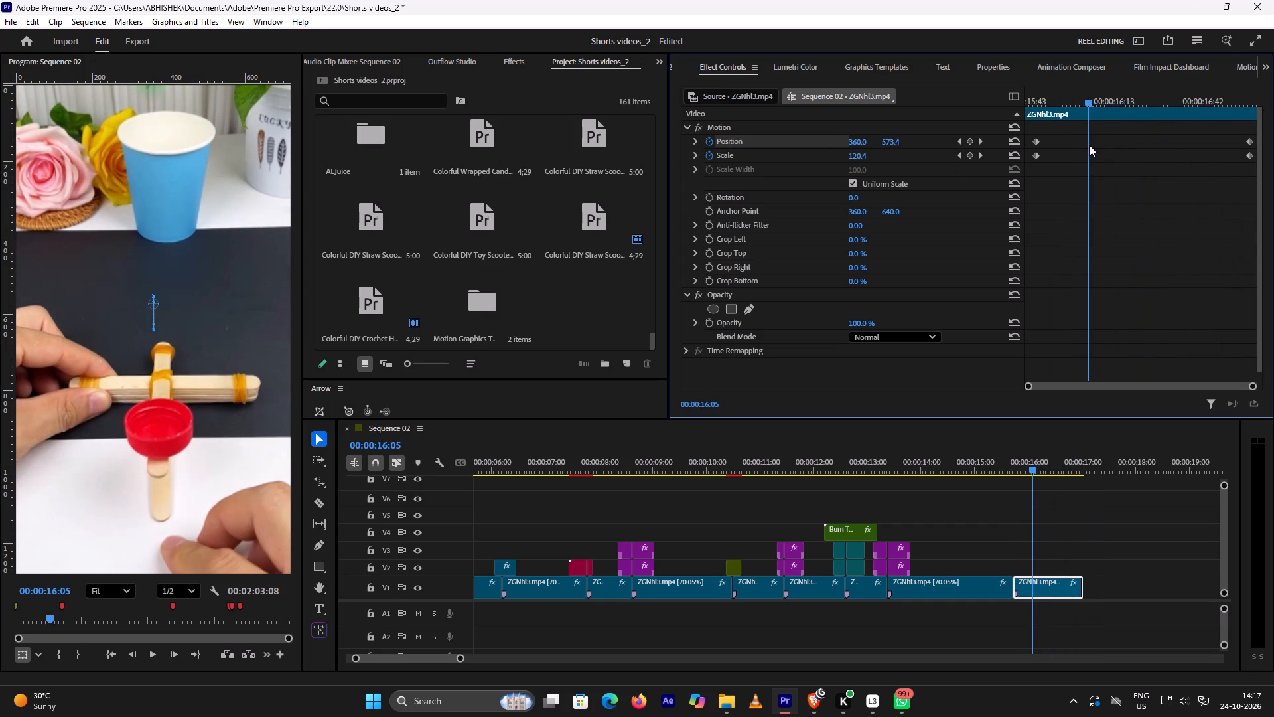
left_click_drag(1089, 145, 1141, 152)
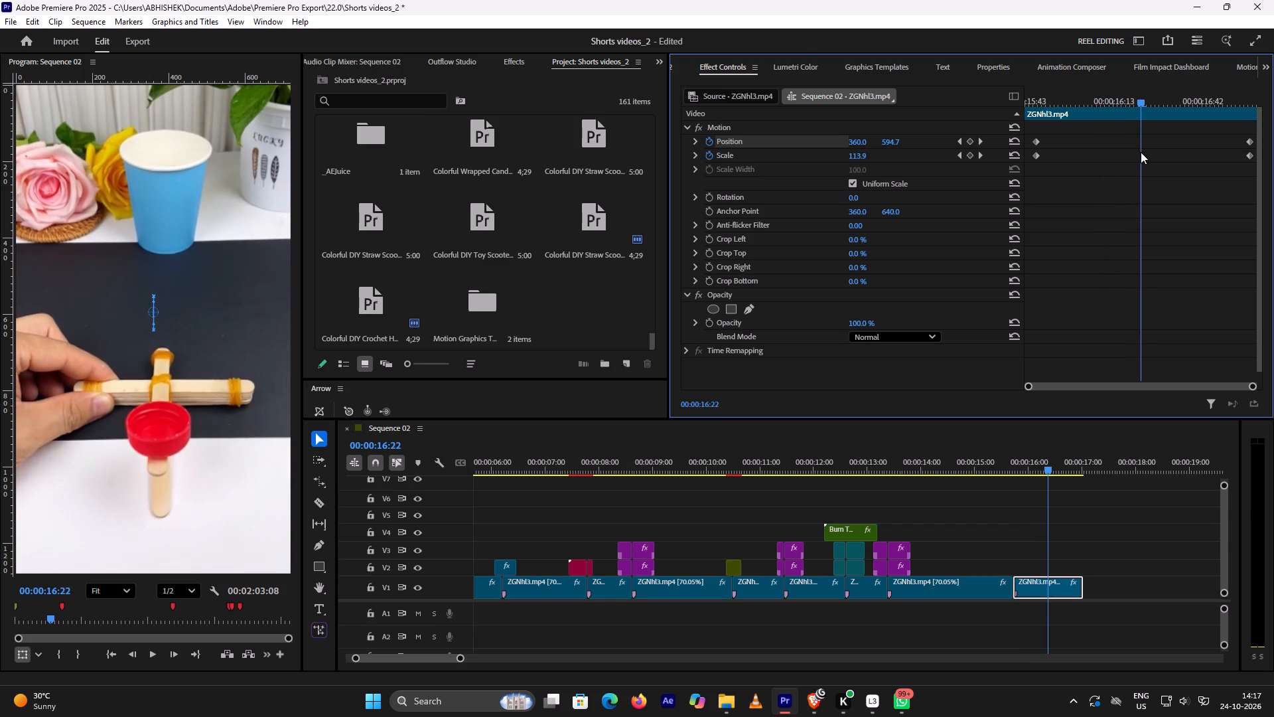
left_click_drag(1141, 152, 1142, 152)
left_click_drag(1240, 132, 1246, 161)
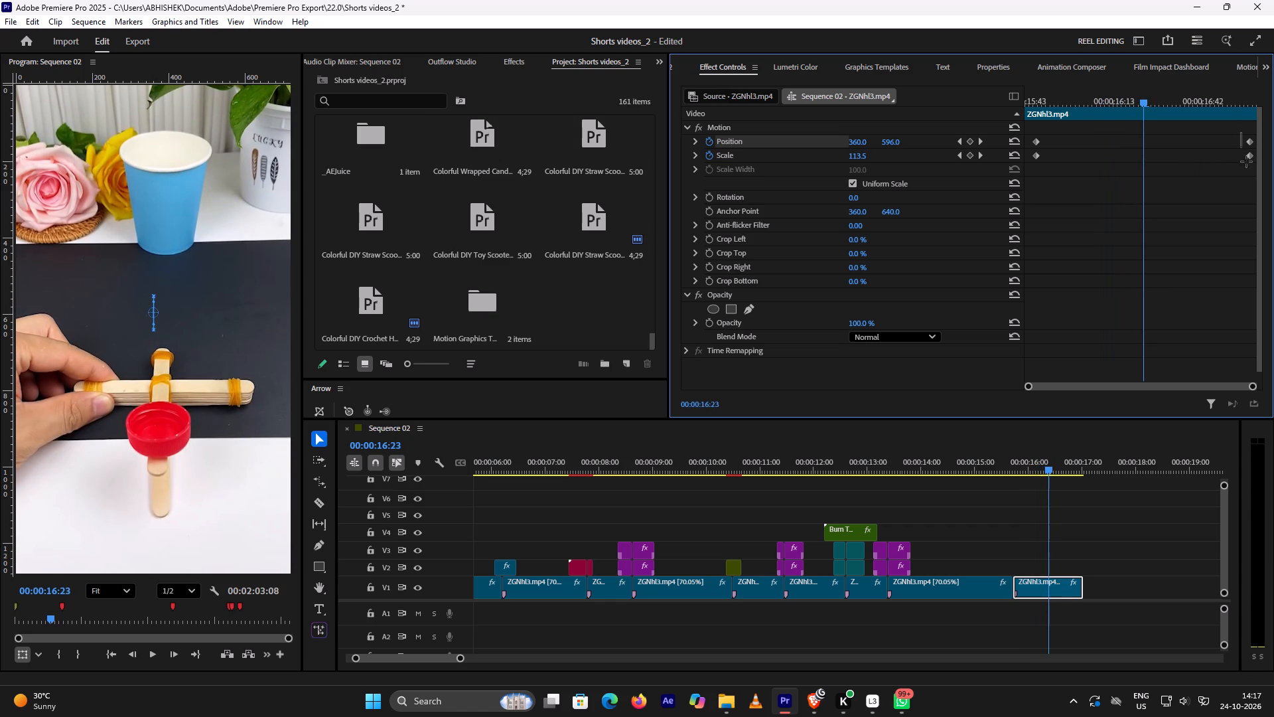
left_click_drag(1246, 161, 1255, 171)
left_click_drag(1247, 139, 1190, 139)
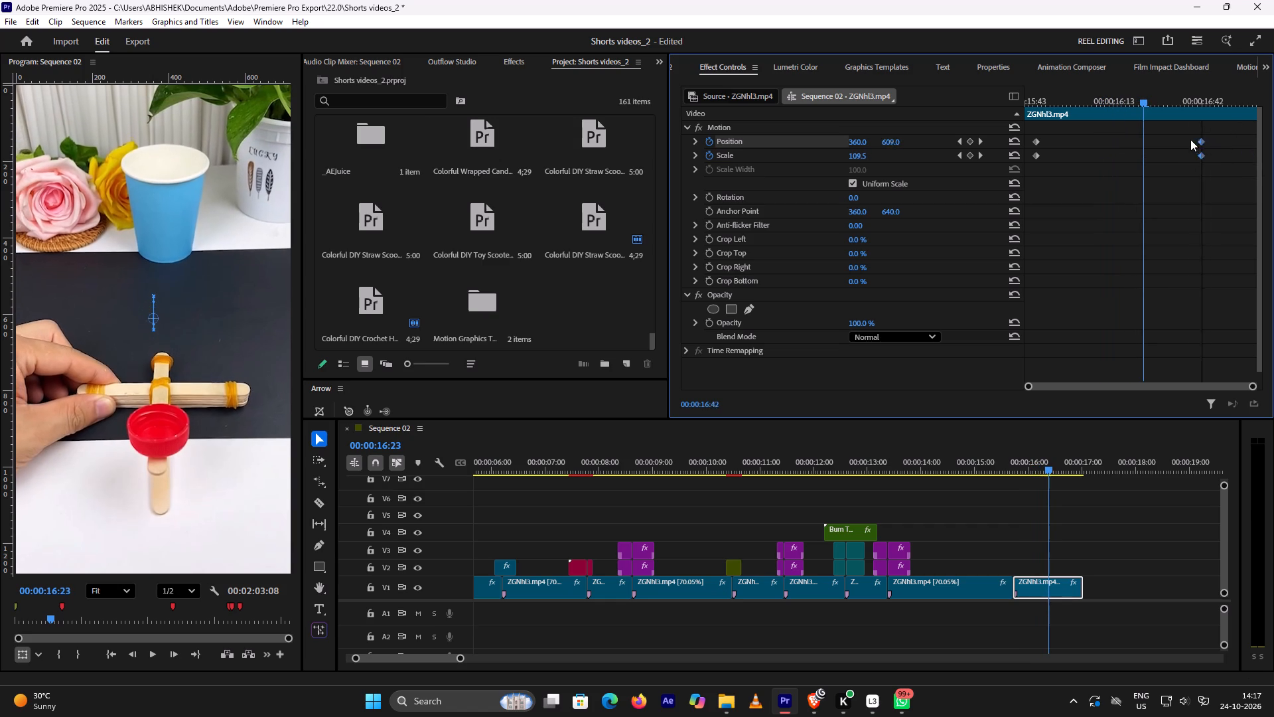
left_click_drag(1190, 139, 1130, 151)
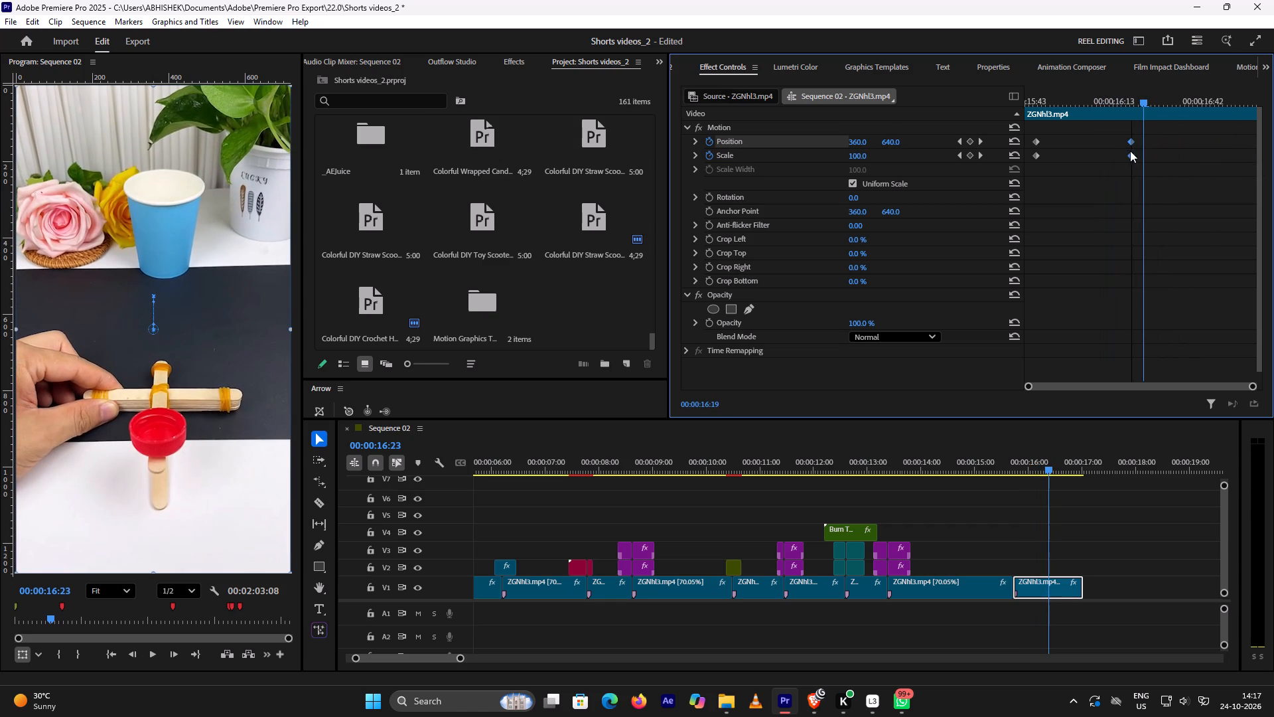
left_click_drag(1130, 151, 1129, 152)
Replay the last clip's shortened zoom and examine the frames around the final V1 cut.
left_click_drag(1143, 102, 1018, 103)
key("space")
key("space")
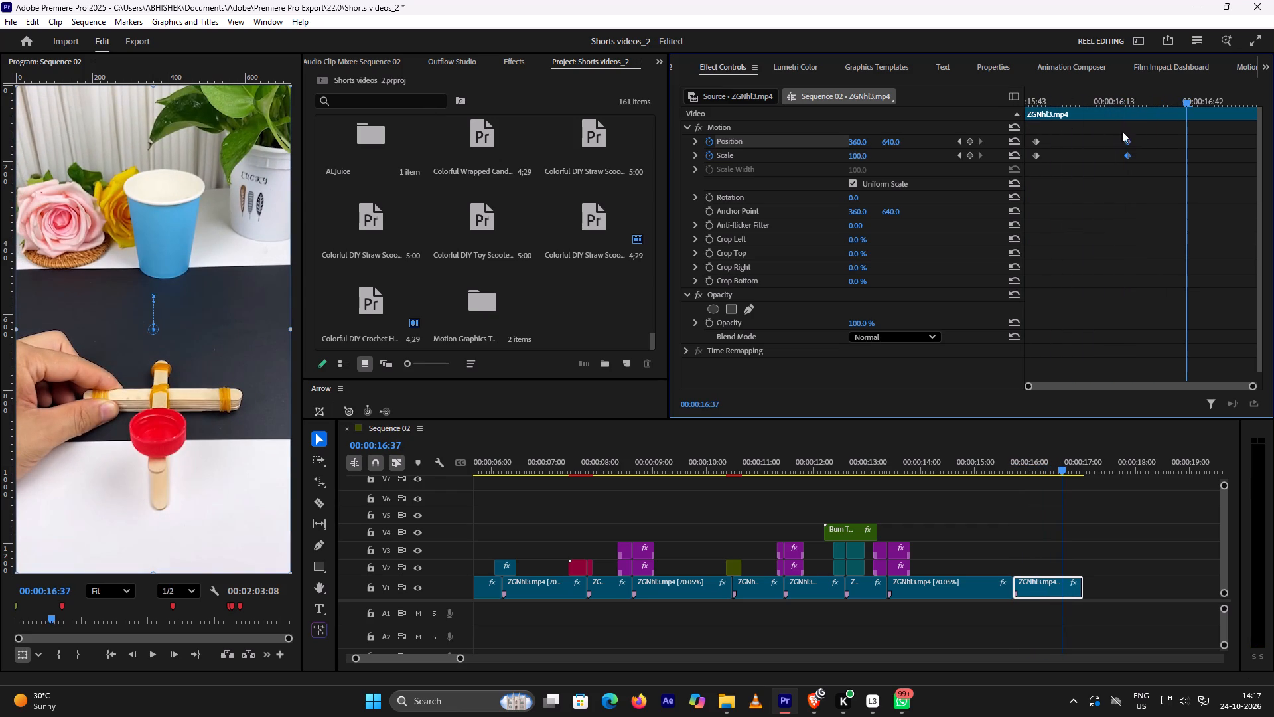
key("space")
key("space")
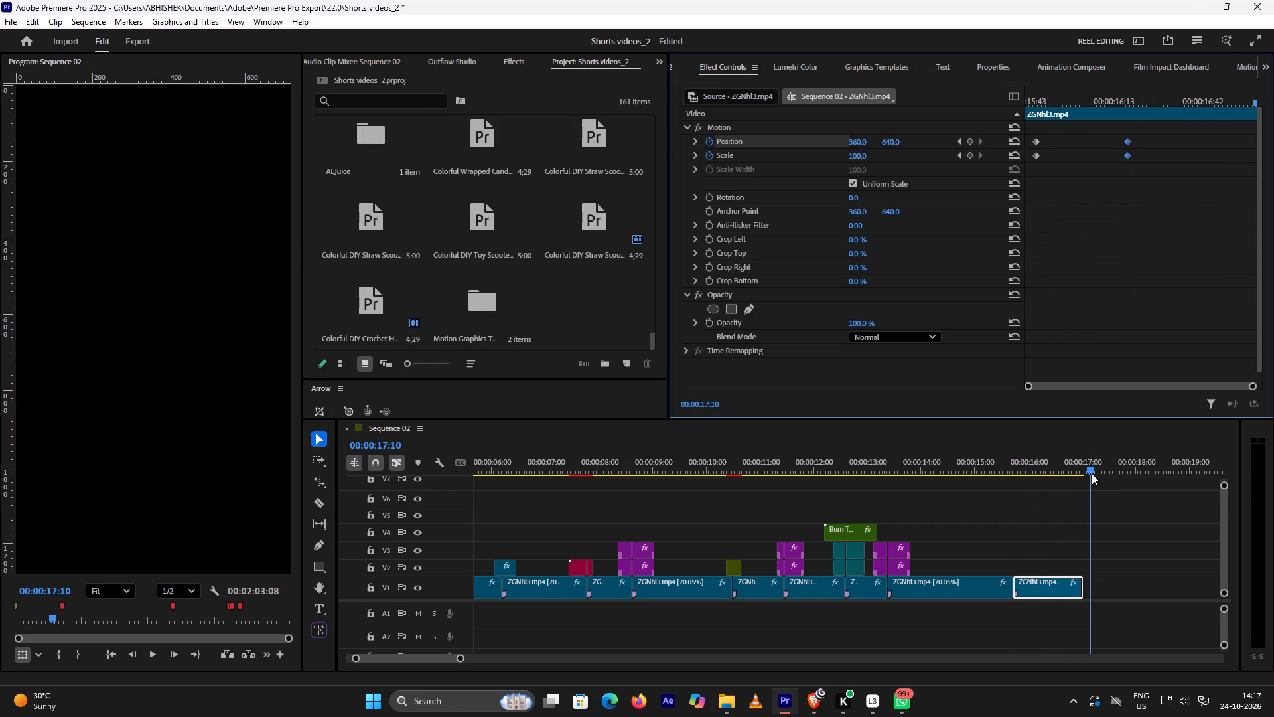
left_click_drag(1092, 473, 999, 464)
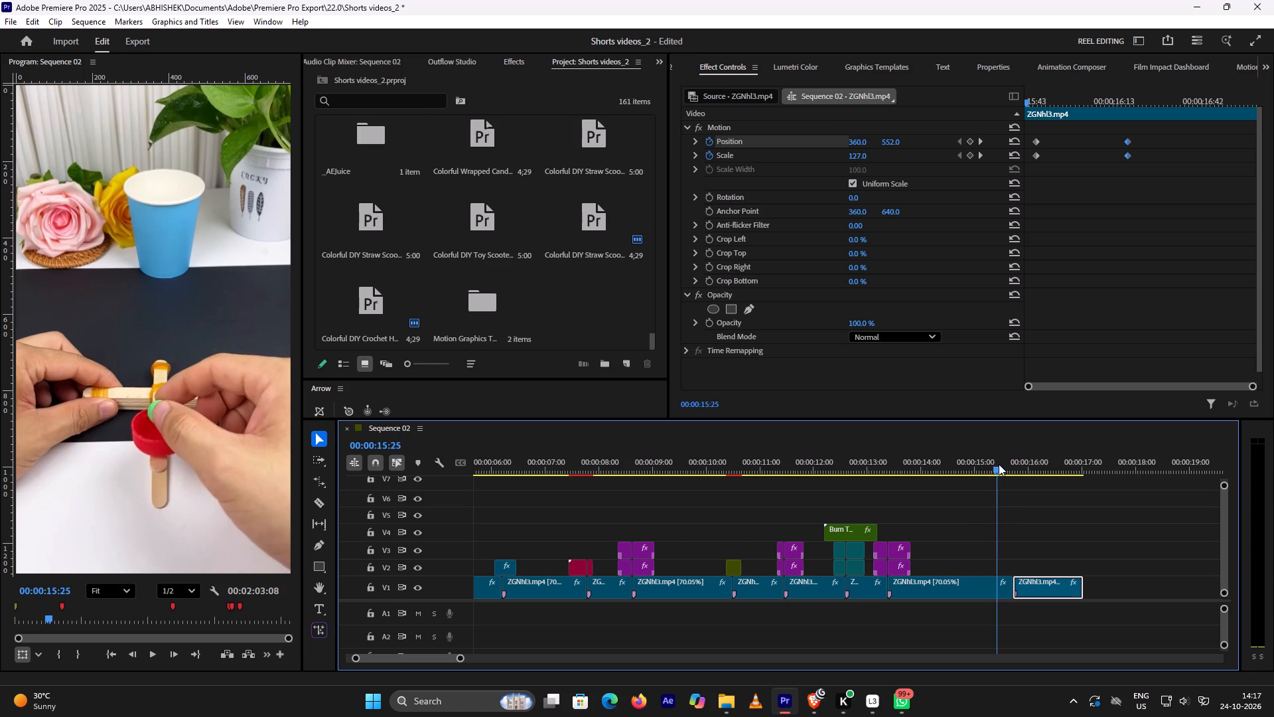
left_click_drag(999, 464, 1011, 472)
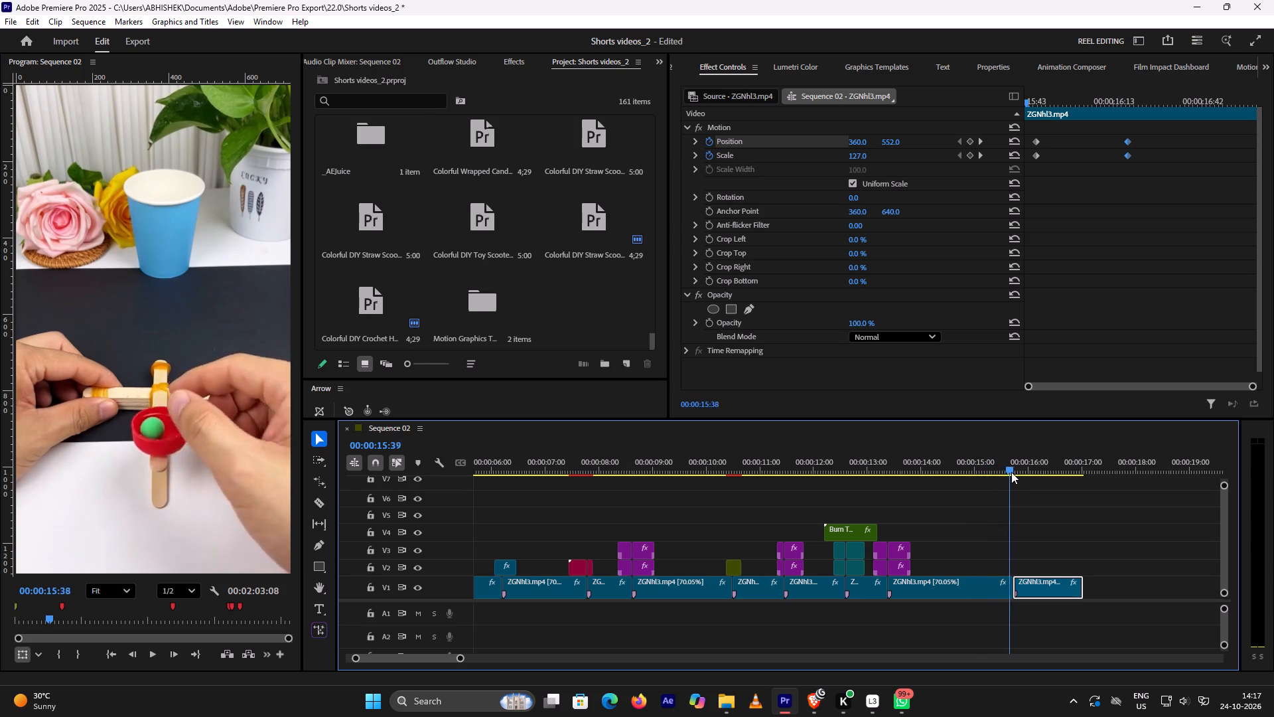
left_click_drag(1011, 472, 1015, 476)
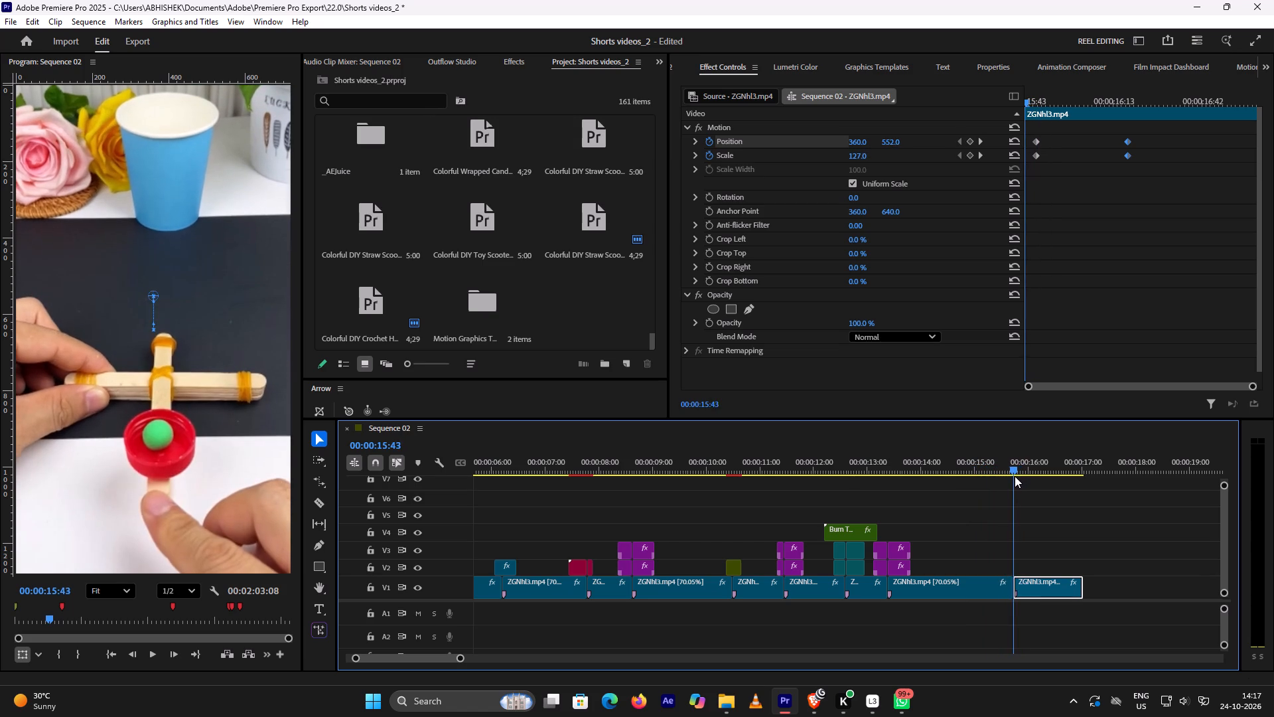
left_click_drag(1015, 476, 983, 480)
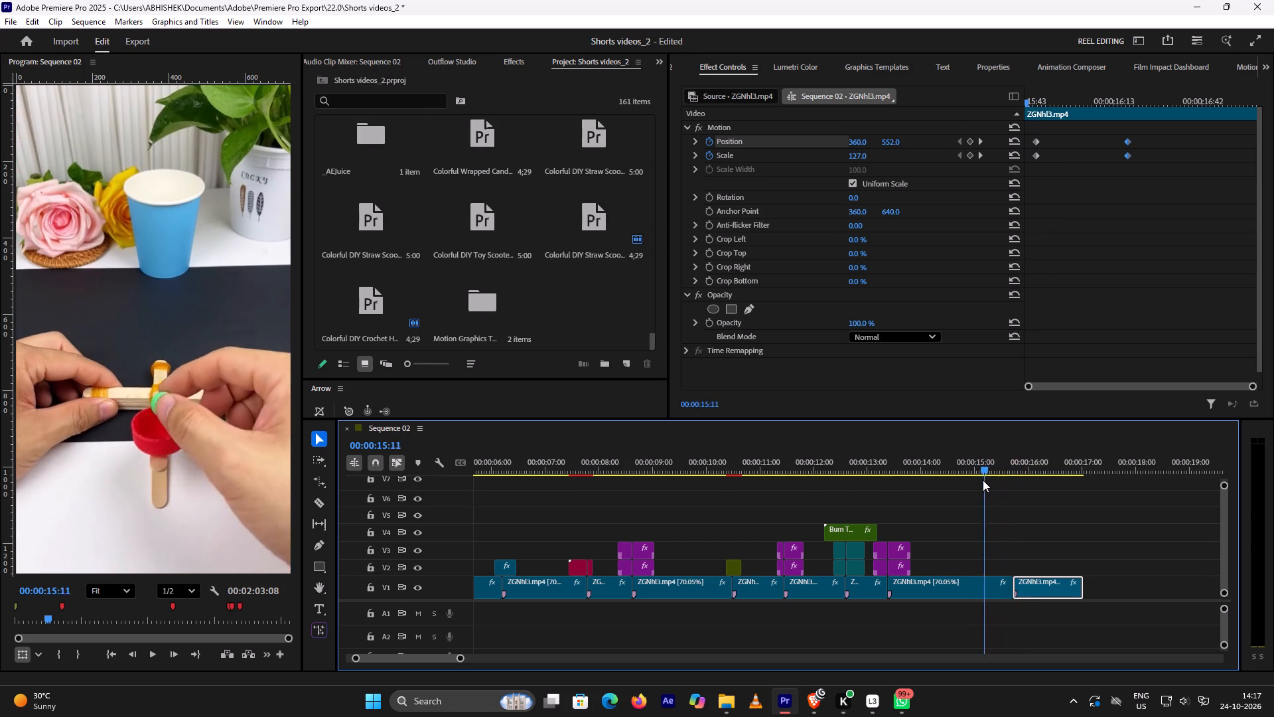
Add starting Position and Scale keyframes to the second-to-last V1 clip at 00:00:13:29.
left_click_drag(983, 480, 911, 479)
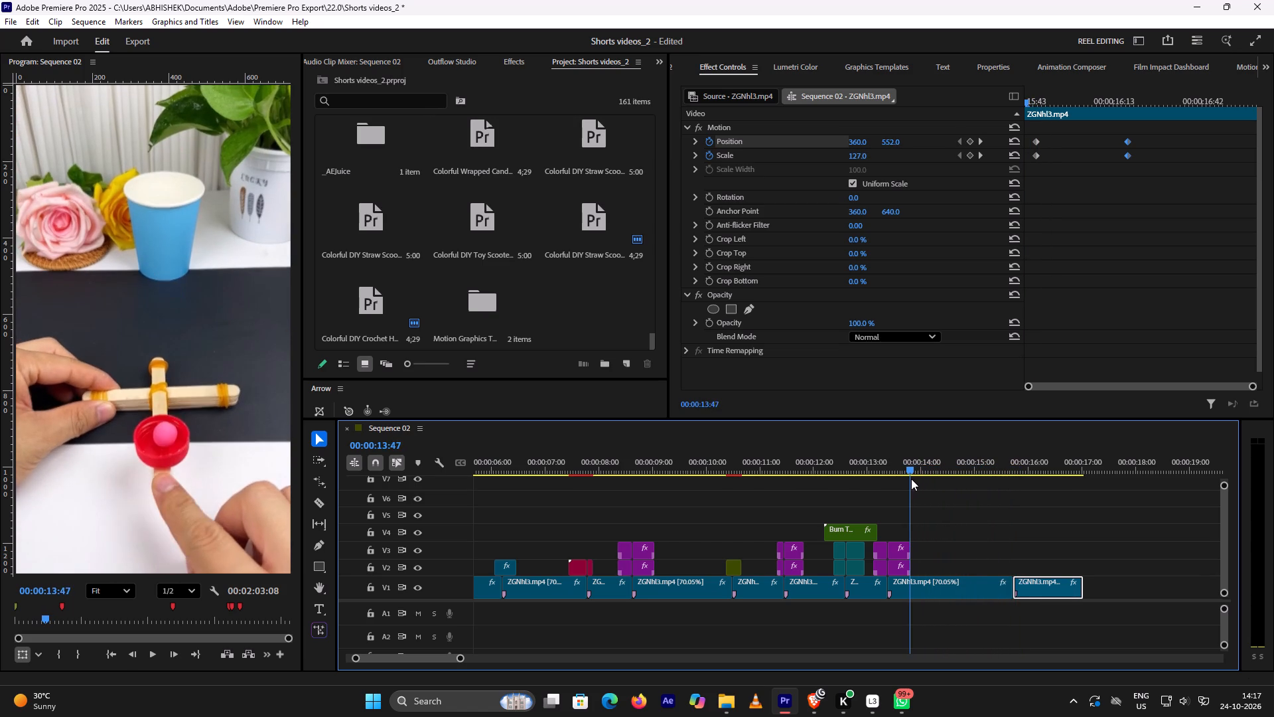
left_click_drag(911, 479, 895, 487)
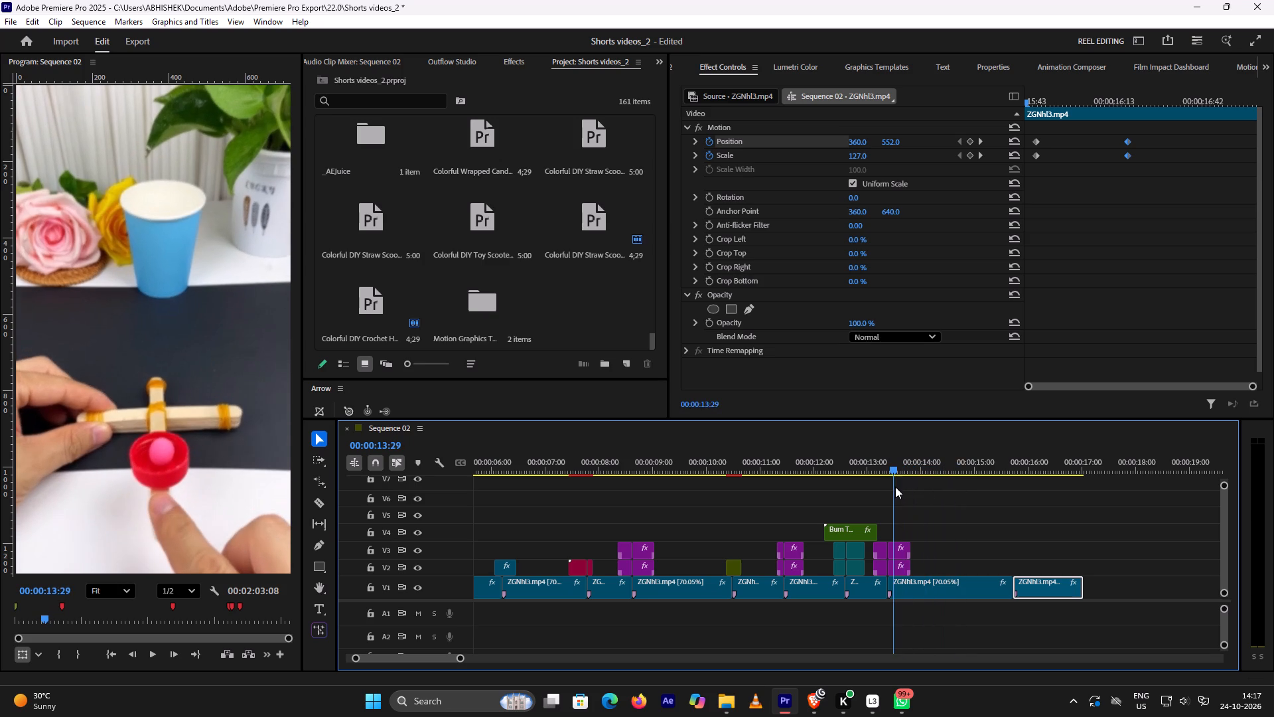
left_click_drag(895, 487, 894, 486)
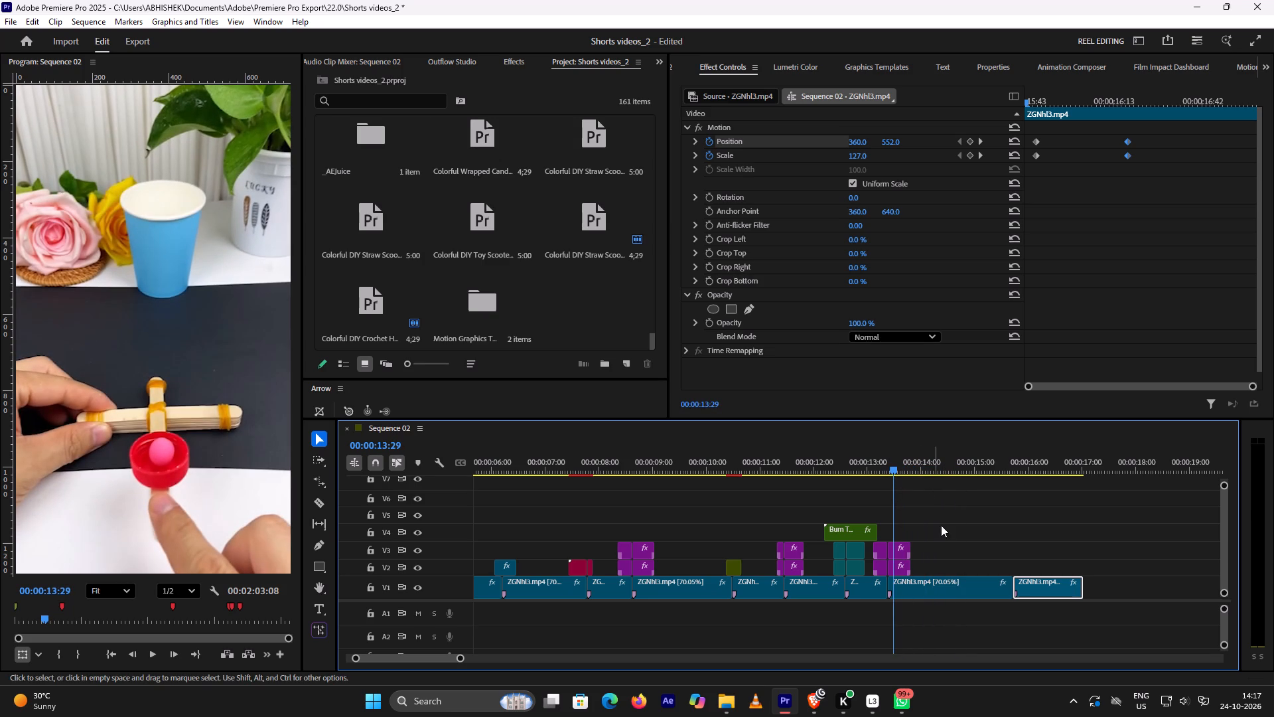
left_click(966, 590)
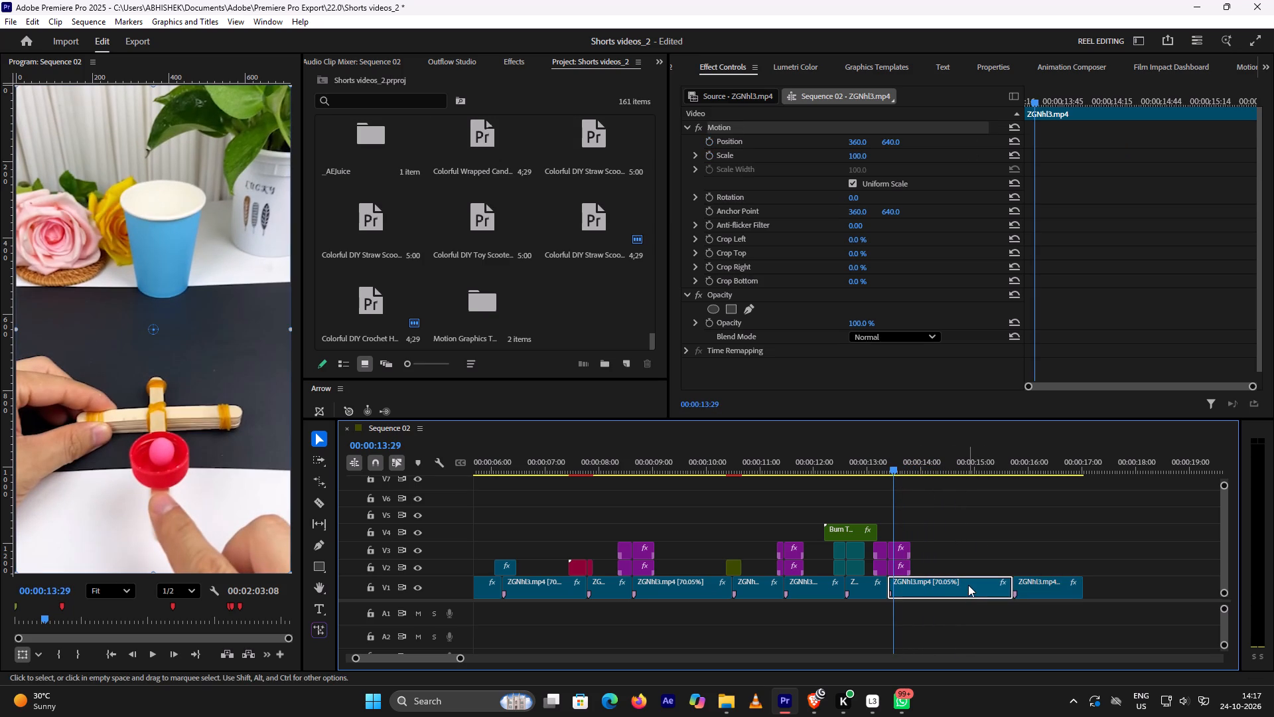
left_click(707, 138)
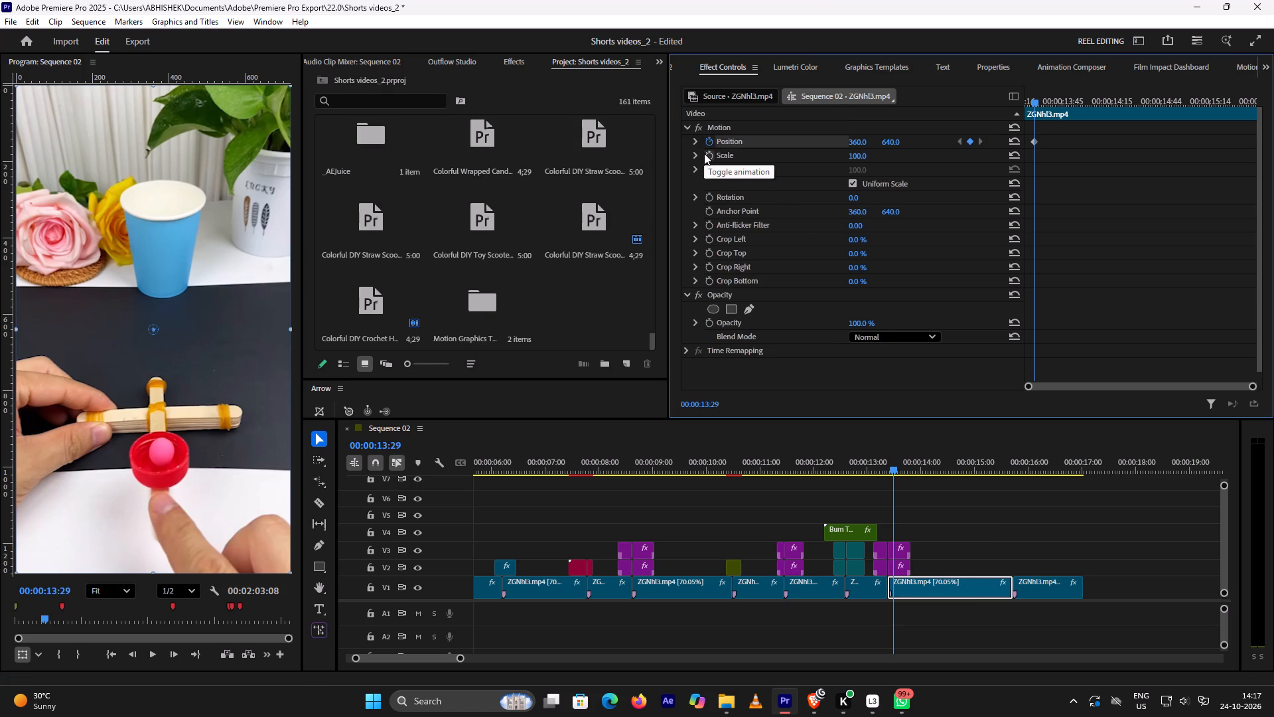
left_click(707, 157)
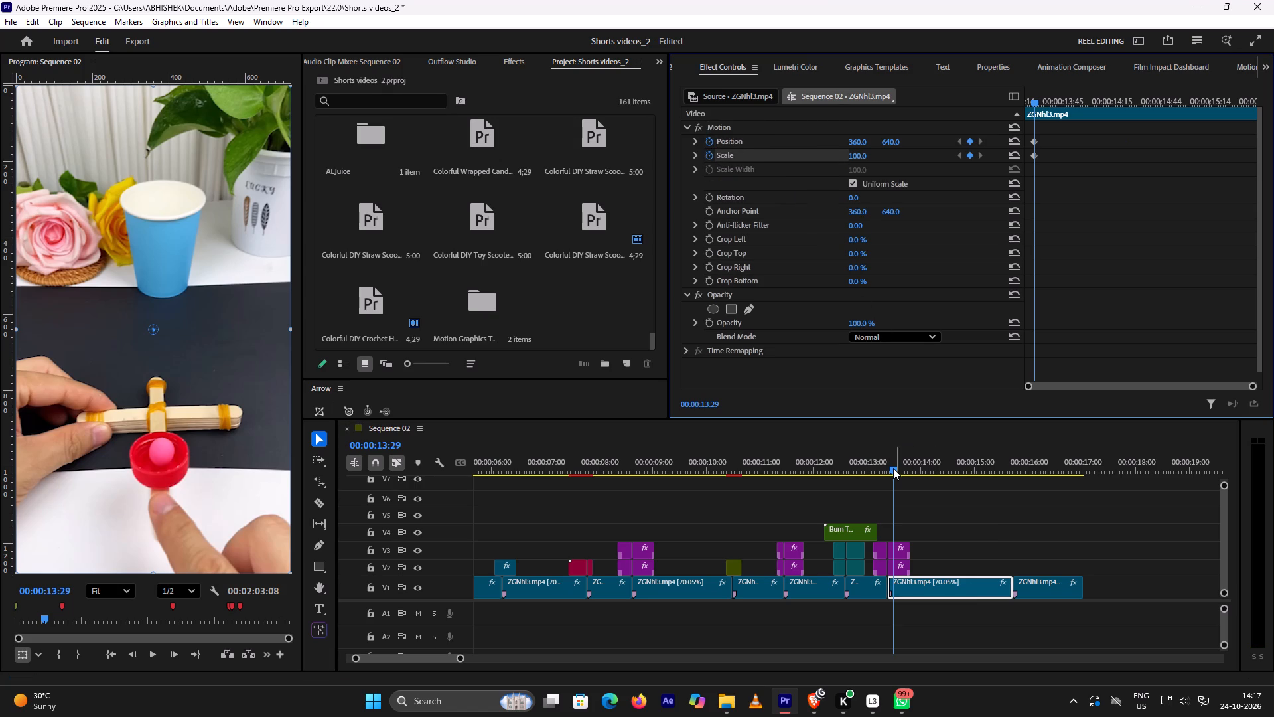
Add Position and Scale keyframes to the second-to-last V1 clip at 00:00:14:44.
left_click_drag(891, 469, 955, 471)
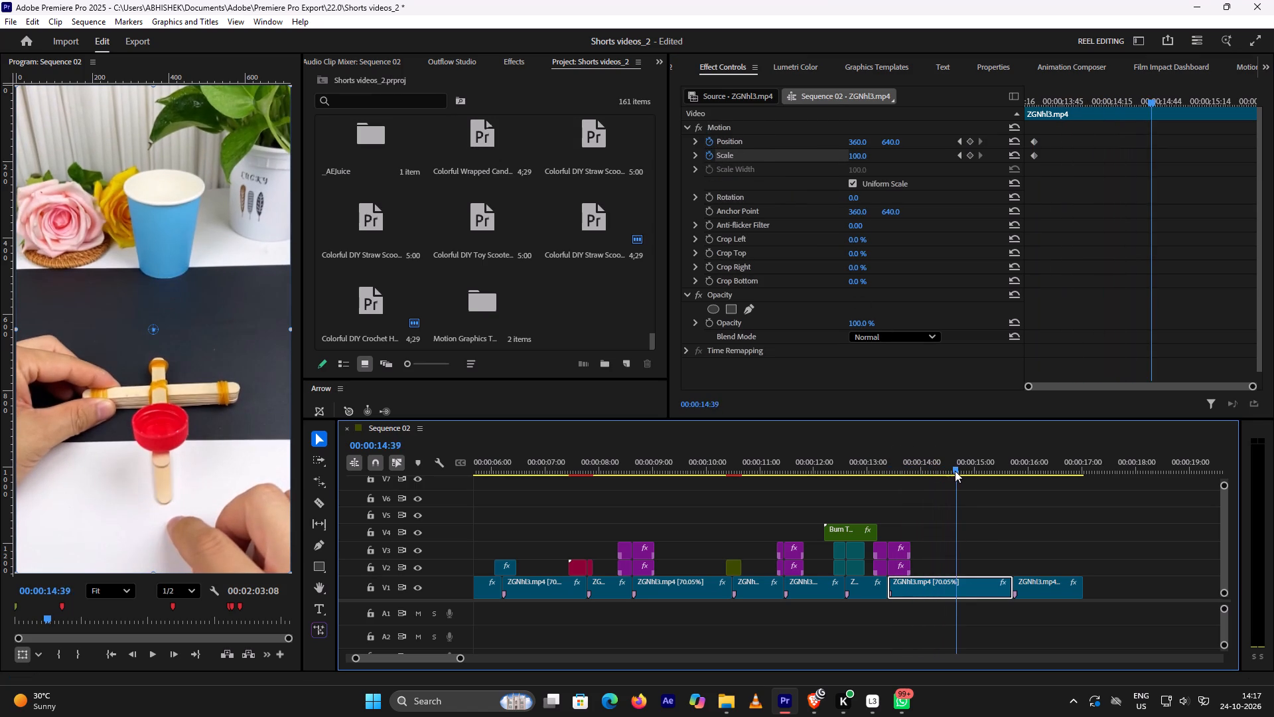
left_click_drag(955, 471, 990, 469)
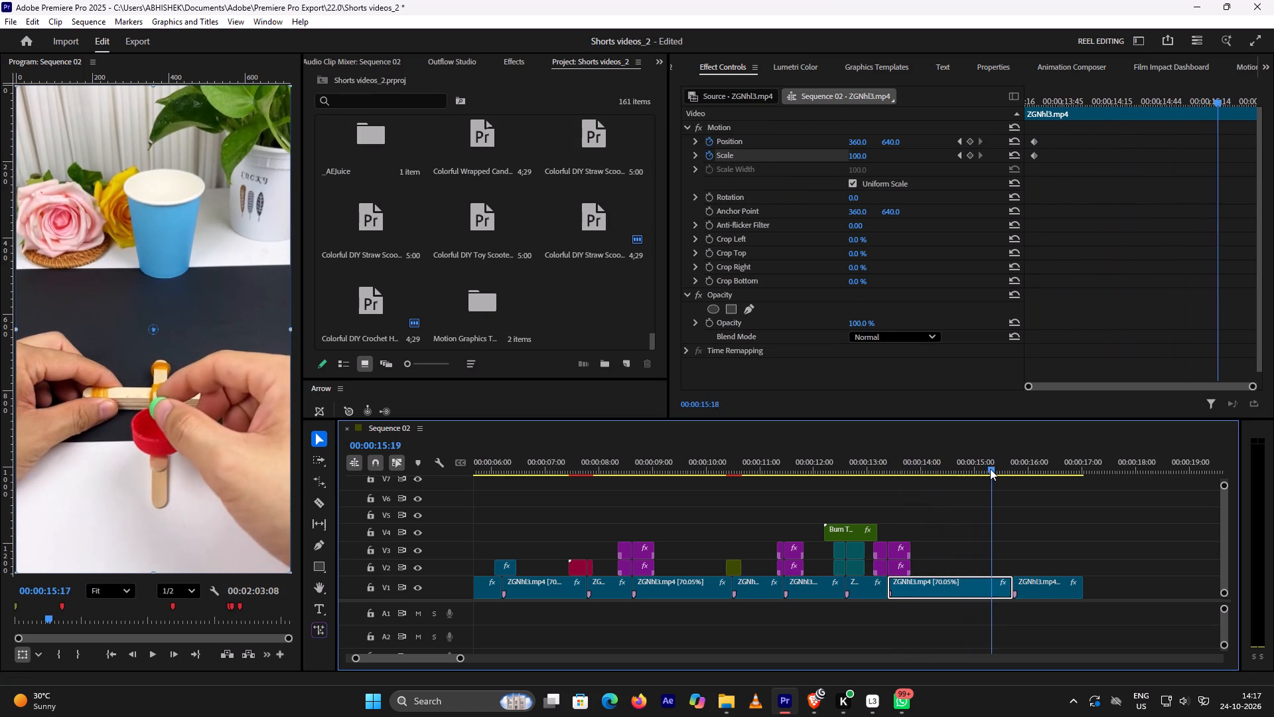
left_click_drag(990, 469, 1009, 477)
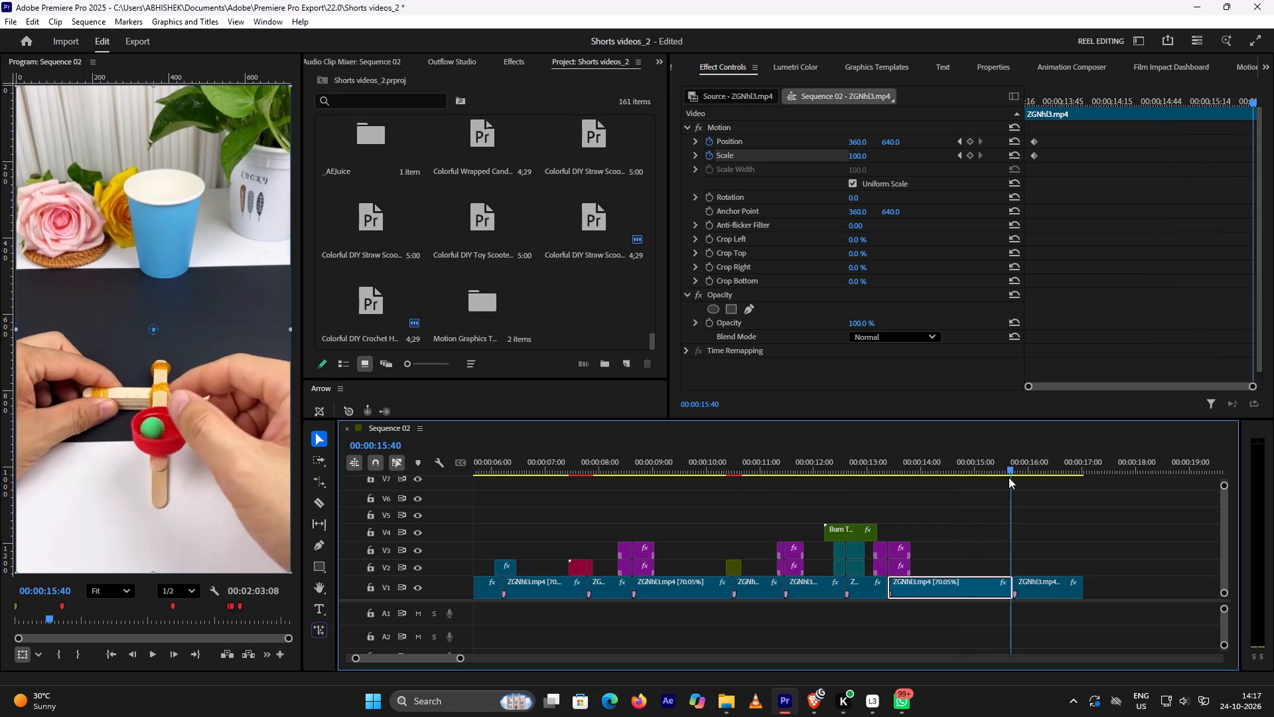
left_click_drag(1009, 477, 959, 488)
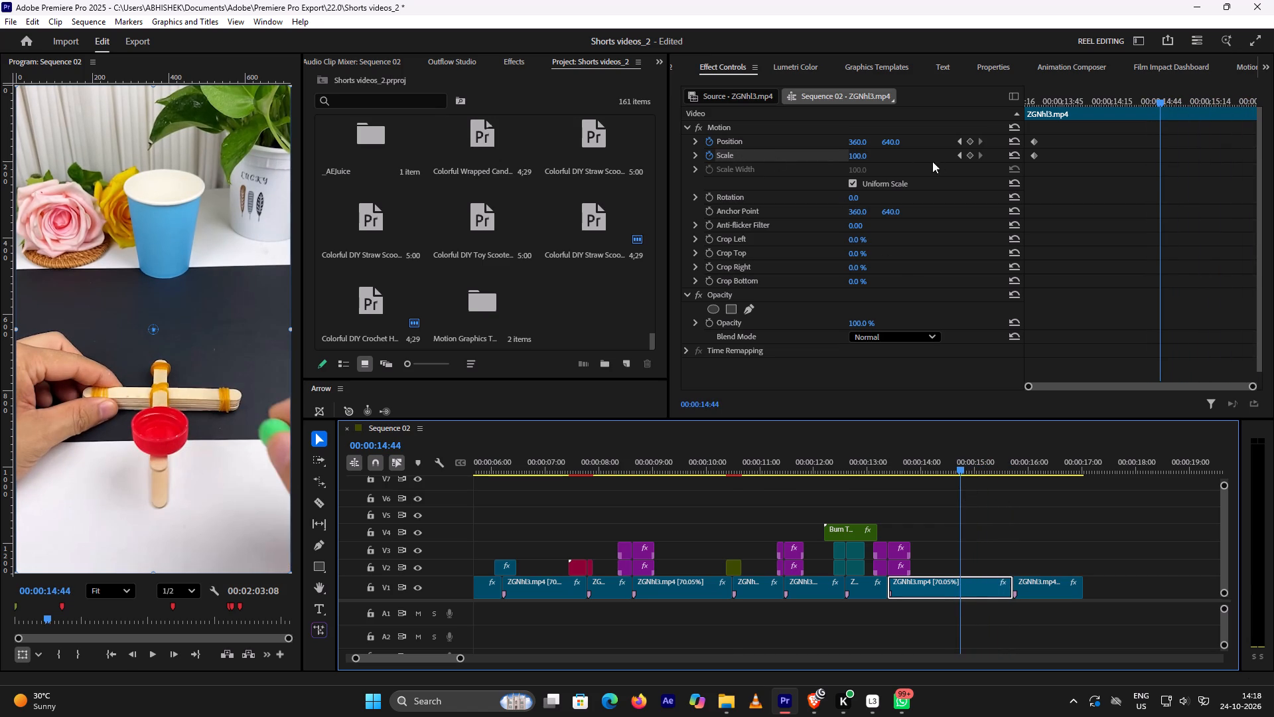
left_click(974, 158)
left_click(971, 141)
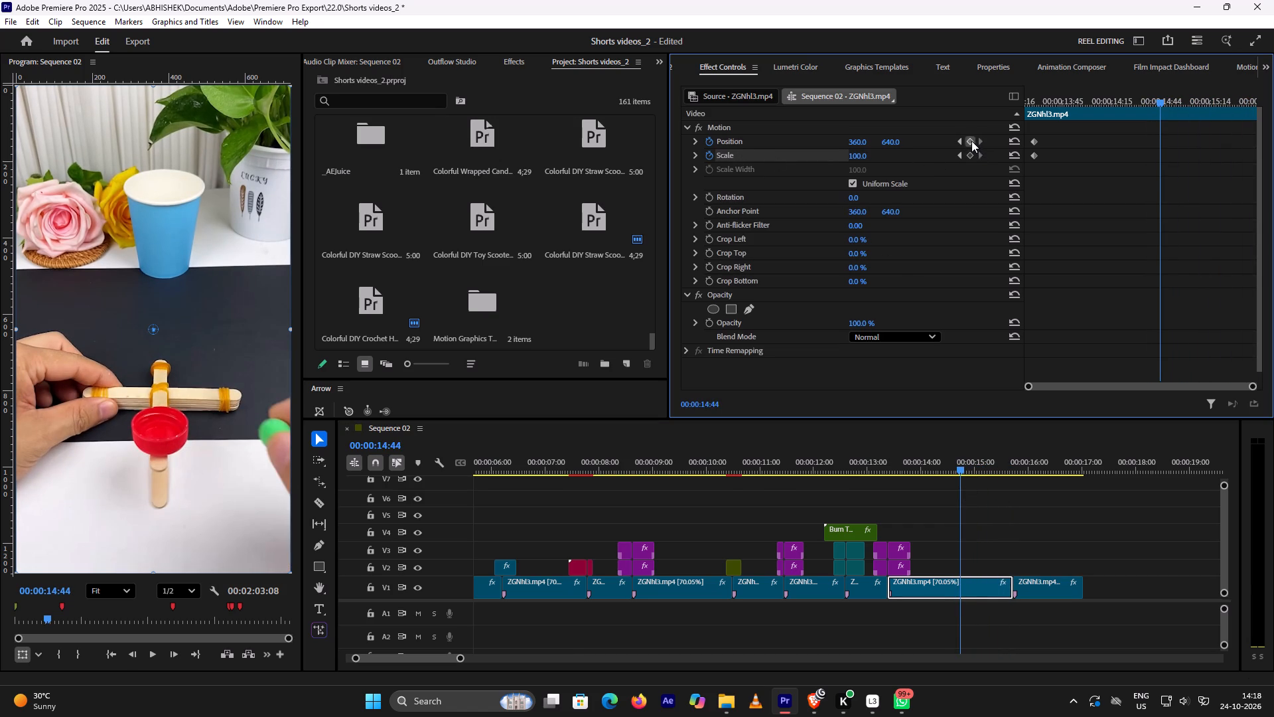
left_click(968, 153)
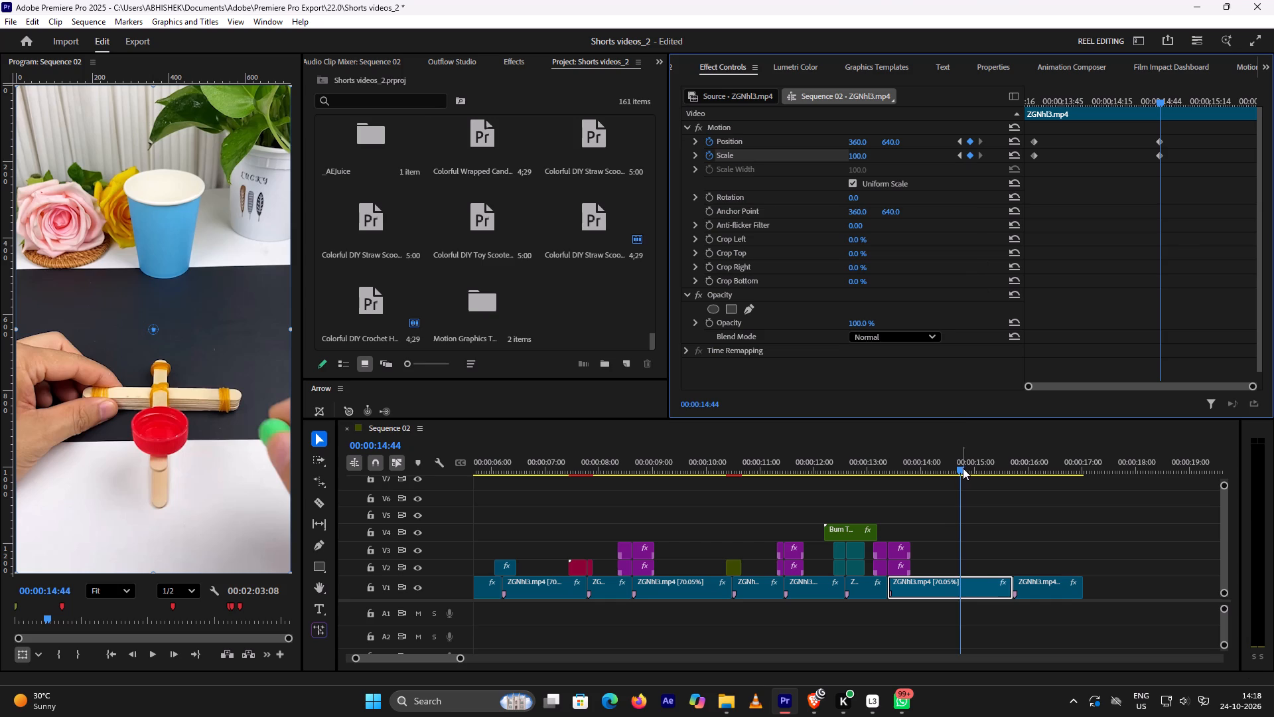
Add ending Position and Scale keyframes to the second-to-last V1 clip at 00:00:15:39.
left_click_drag(963, 468, 1020, 450)
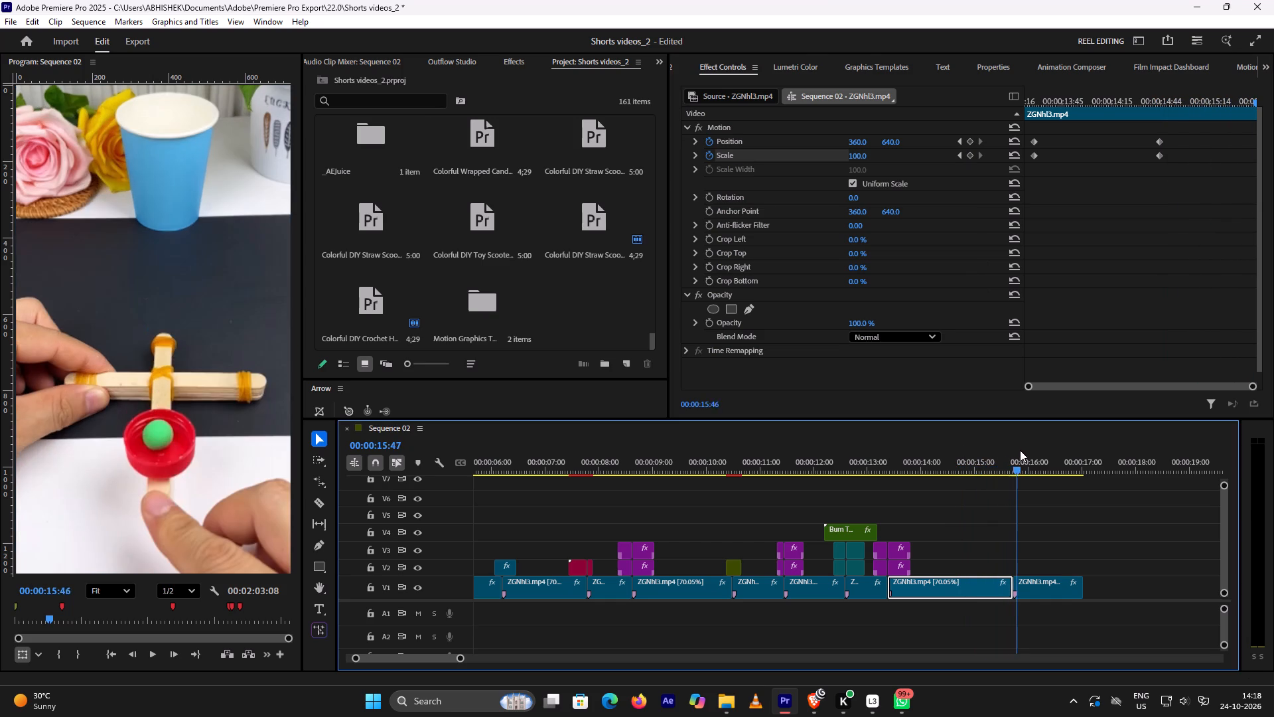
left_click_drag(1020, 450, 1014, 451)
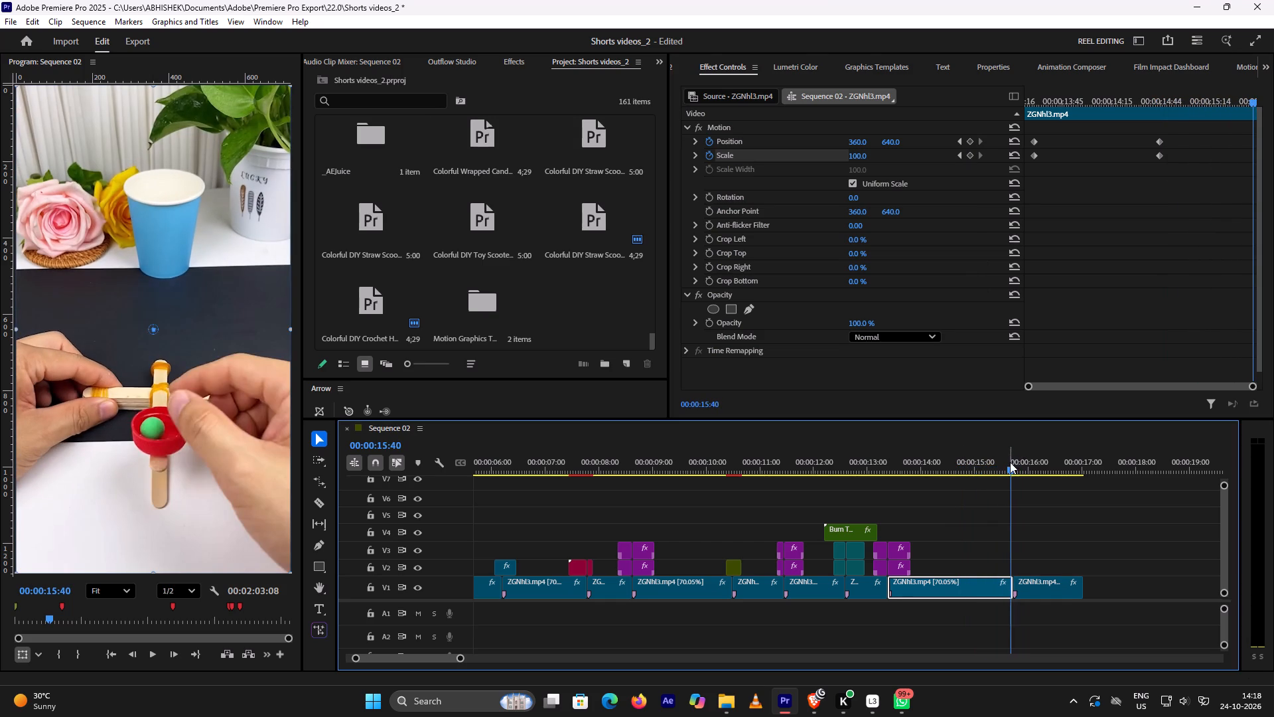
left_click(1009, 464)
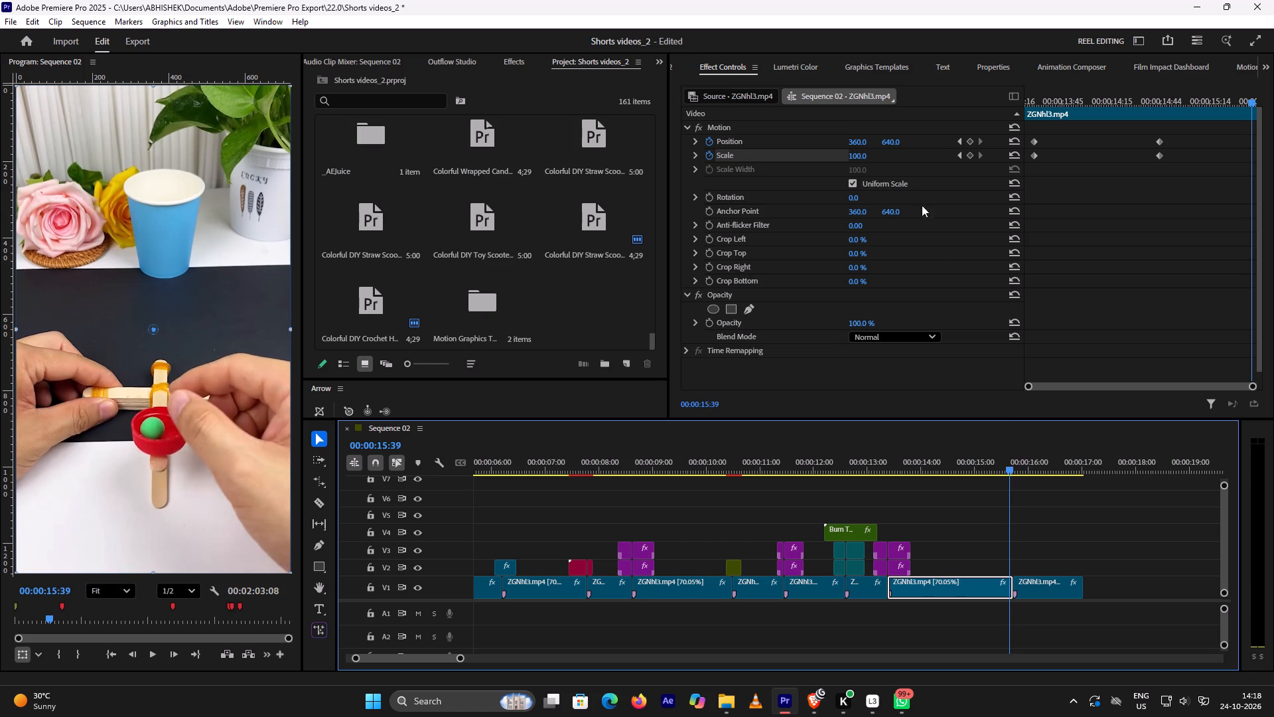
left_click(969, 154)
left_click(972, 142)
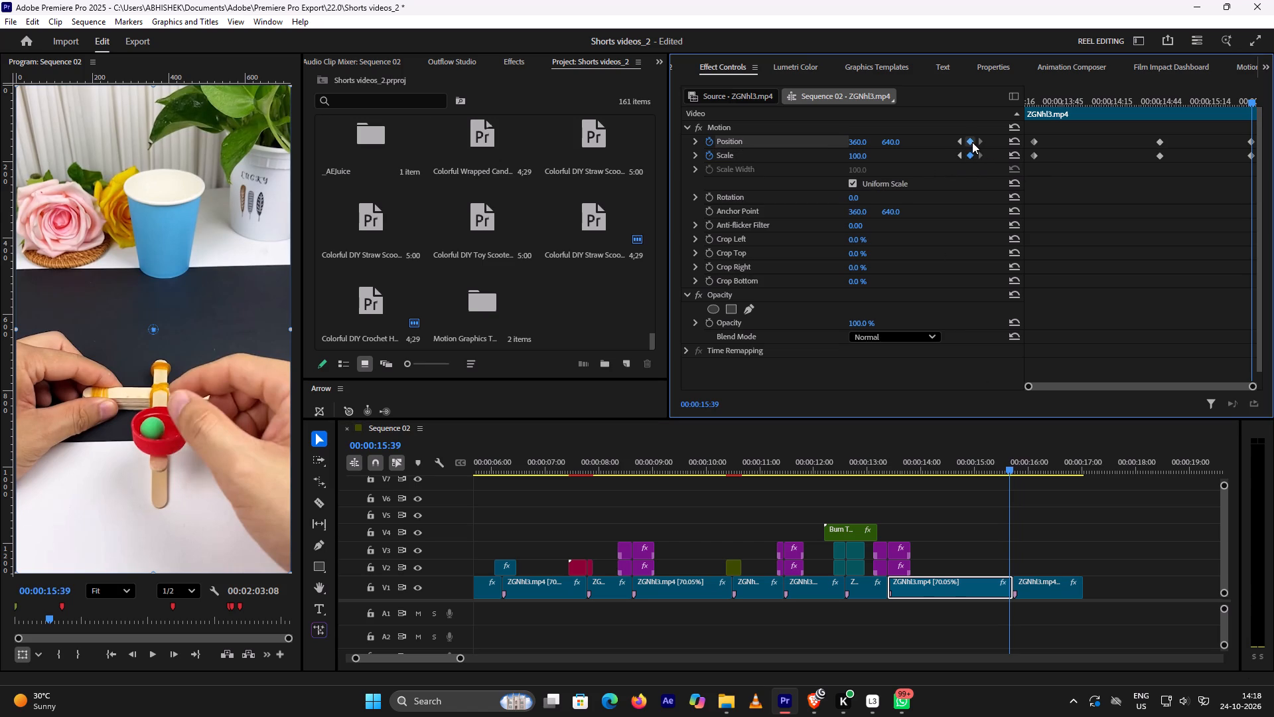
Set the second-to-last V1 clip's ending keyframes to Scale 127 and vertical Position 561.
left_click_drag(859, 153, 863, 152)
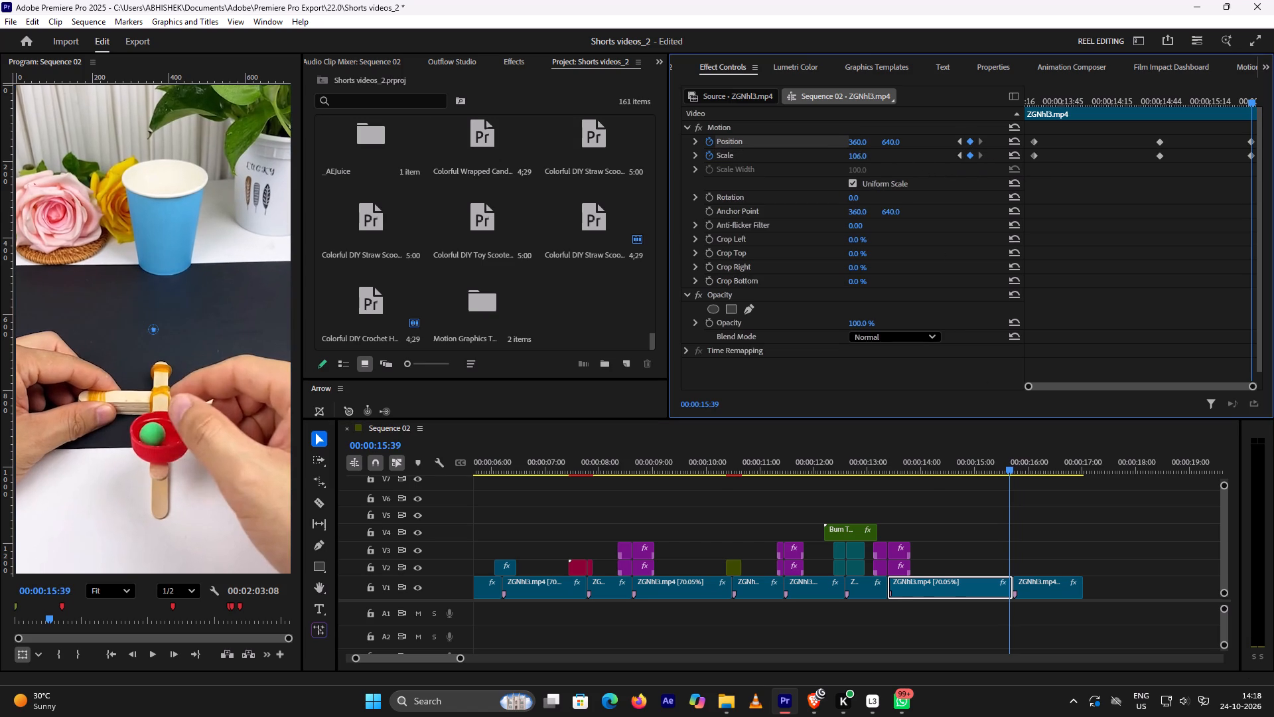
left_click_drag(863, 152, 866, 150)
left_click_drag(887, 141, 894, 140)
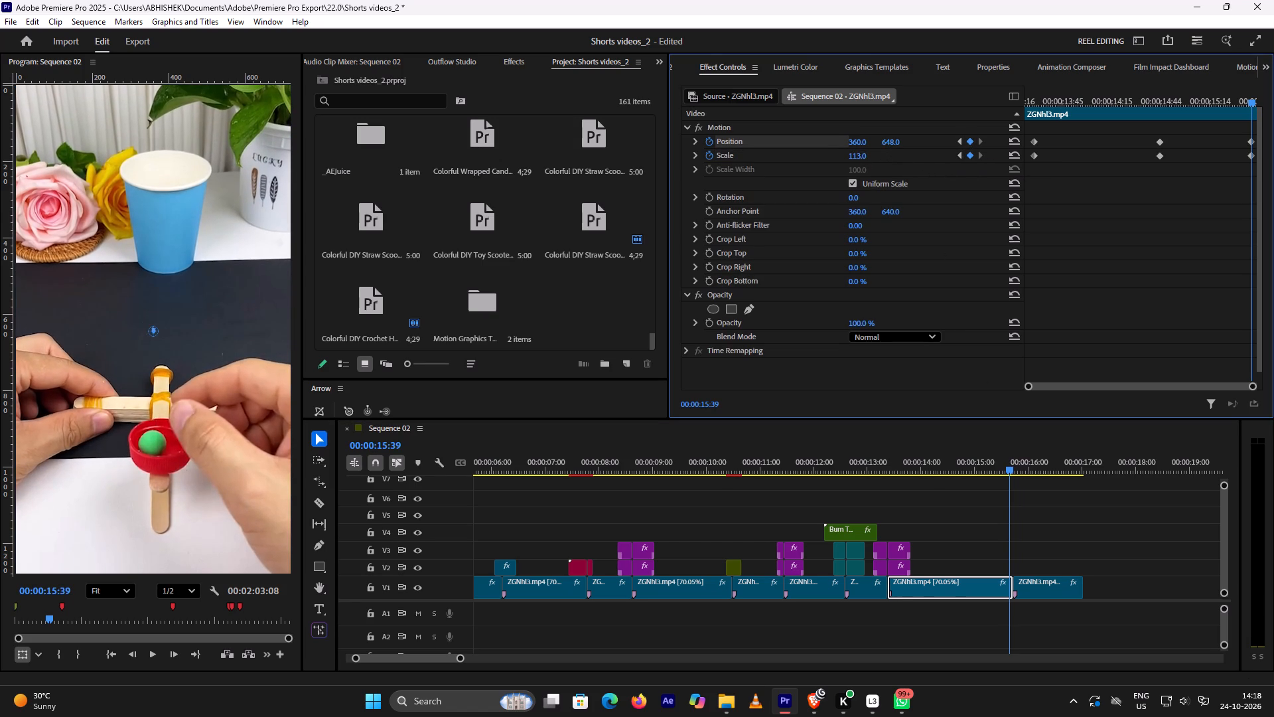
left_click_drag(894, 140, 852, 156)
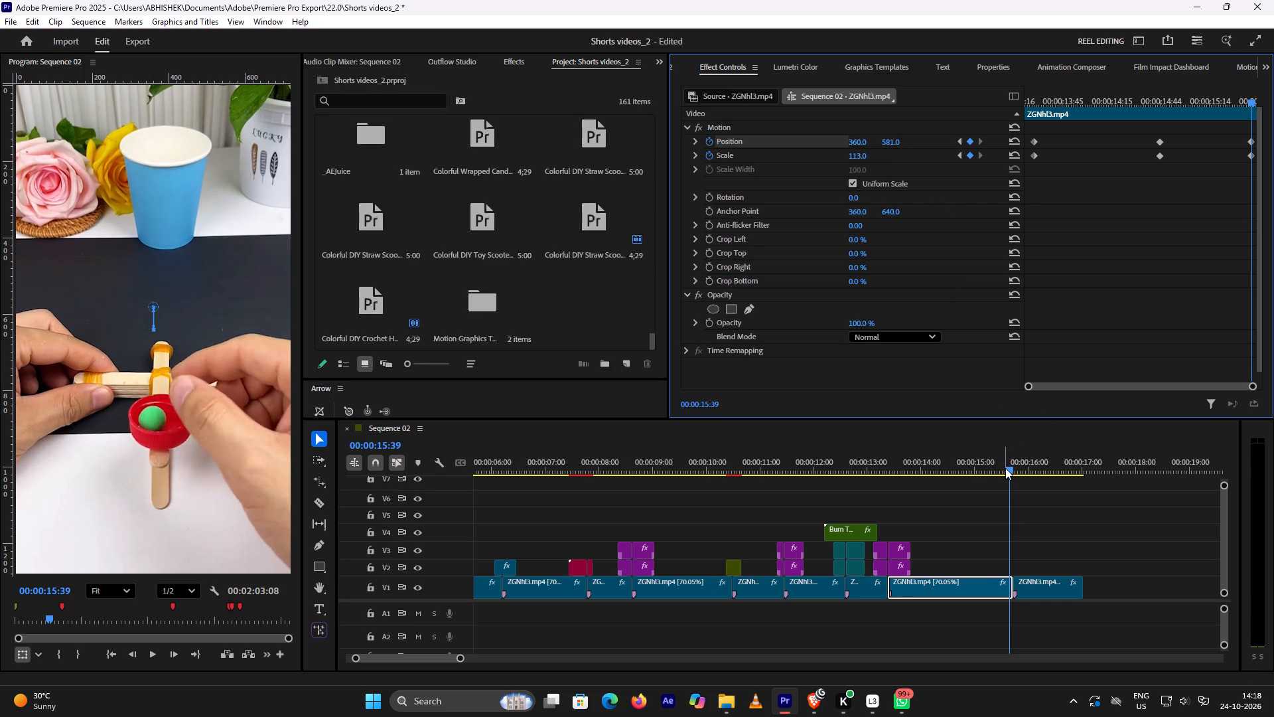
left_click(1005, 468)
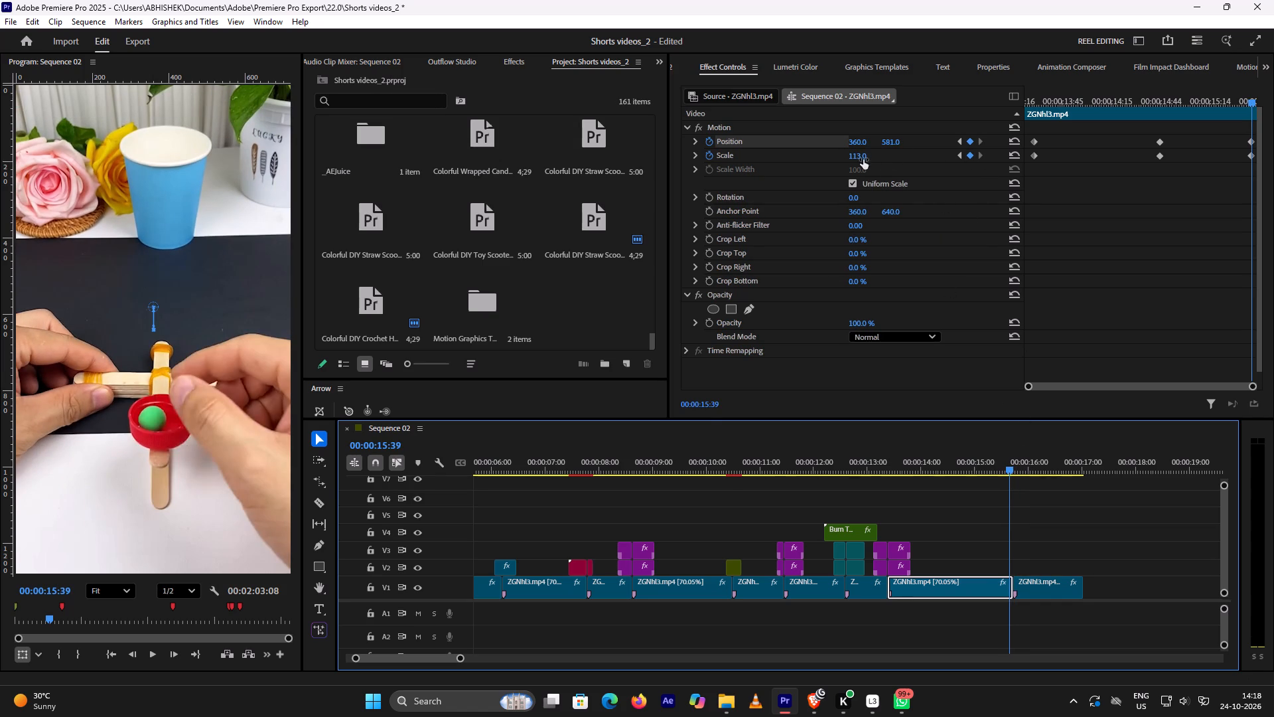
left_click_drag(861, 156, 870, 155)
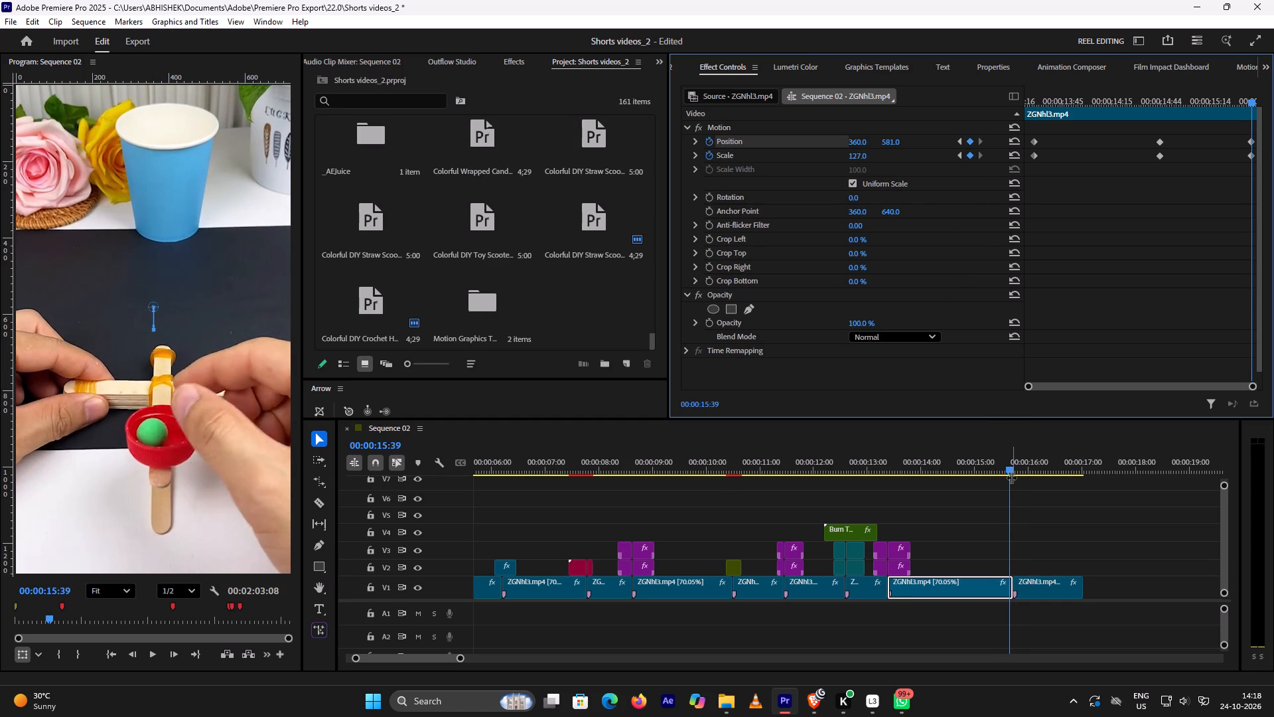
left_click(1009, 471)
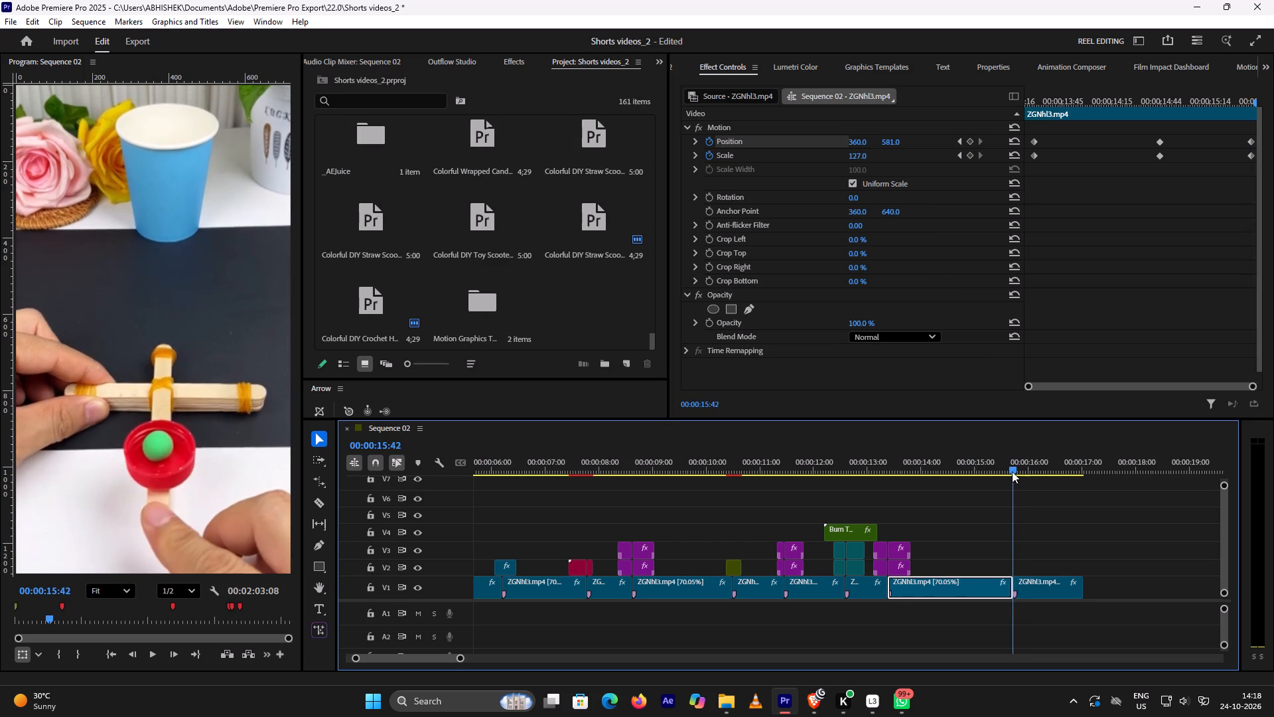
left_click(955, 157)
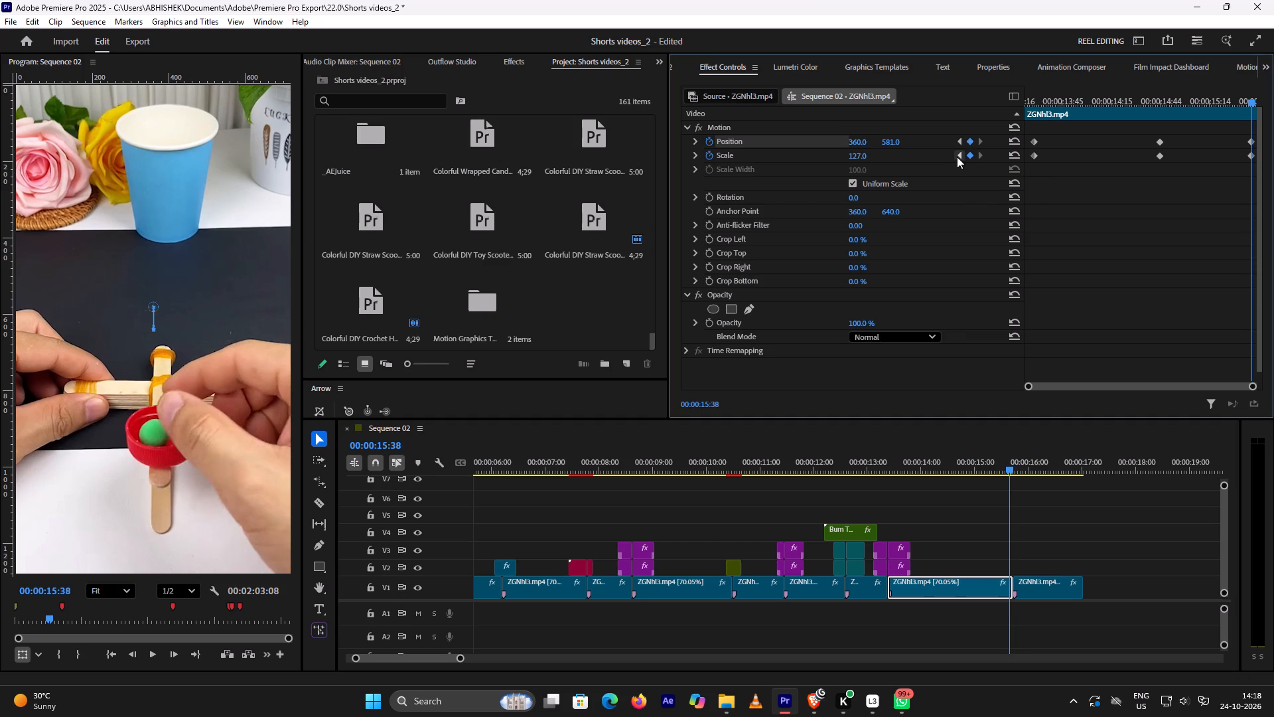
left_click_drag(895, 141, 892, 143)
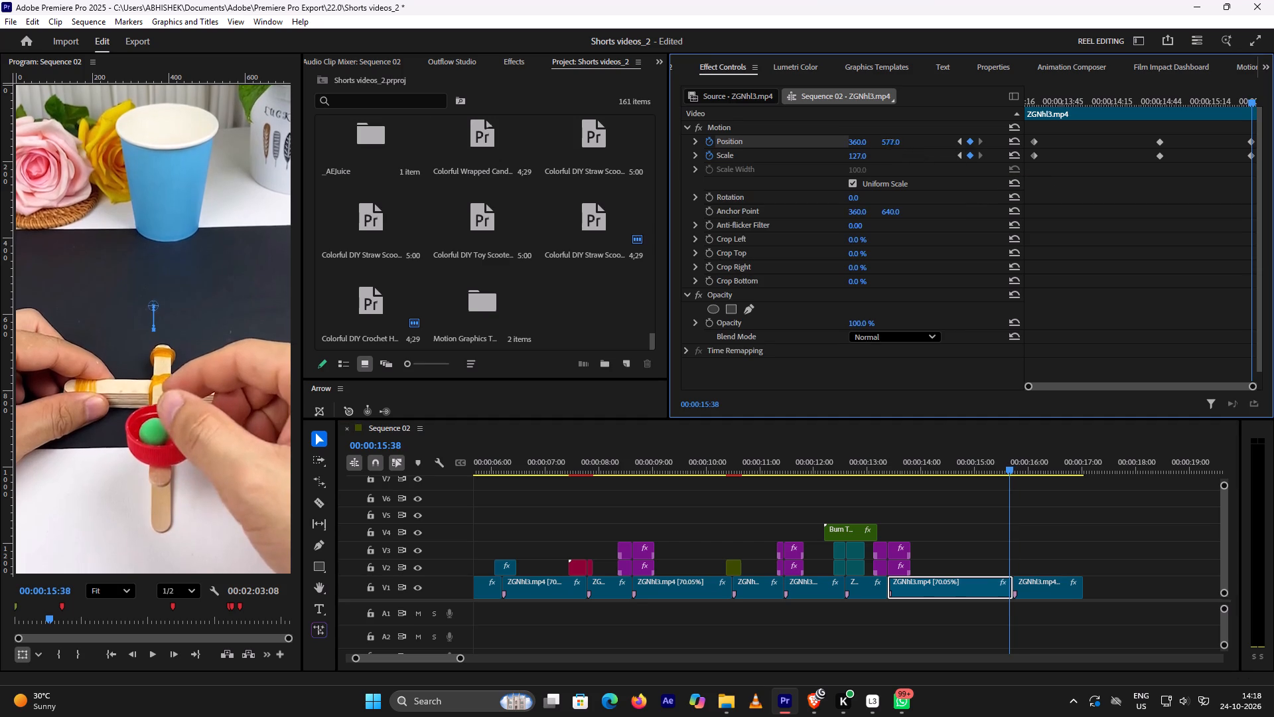
left_click_drag(892, 143, 884, 149)
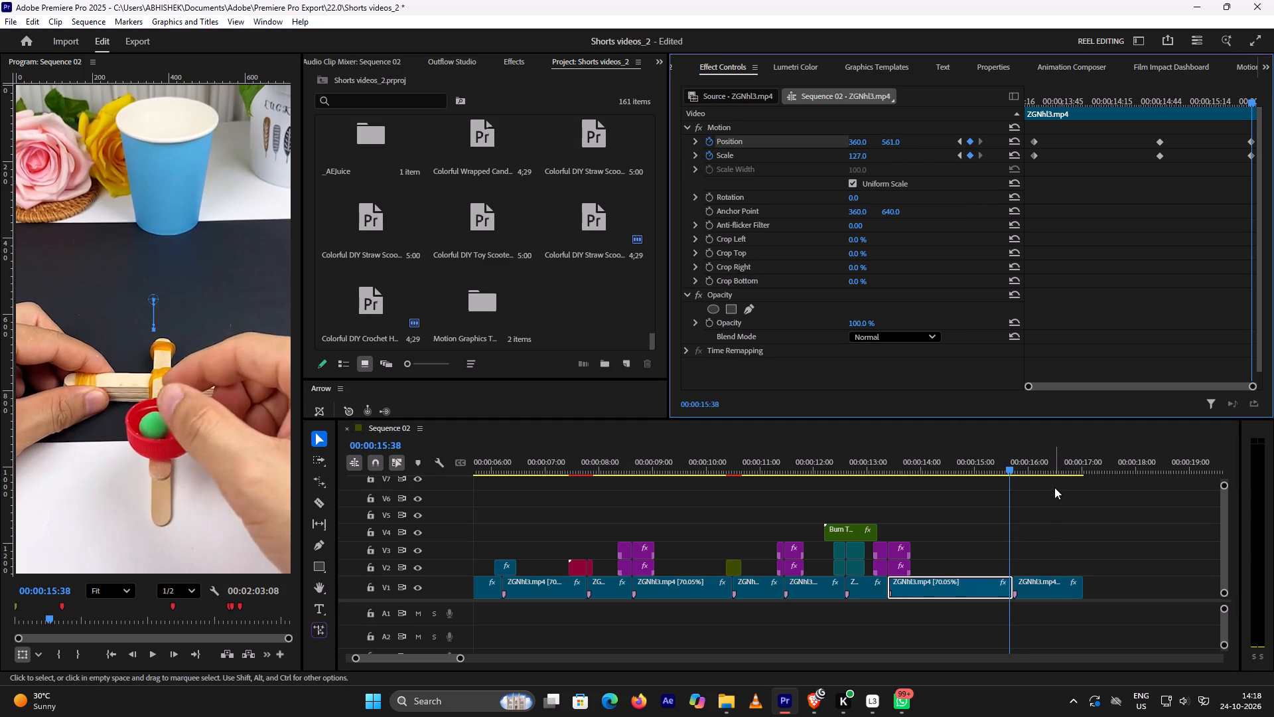
Step frame by frame around the end of the second-to-last V1 clip and compare its framing with the last clip's opening.
key("Right")
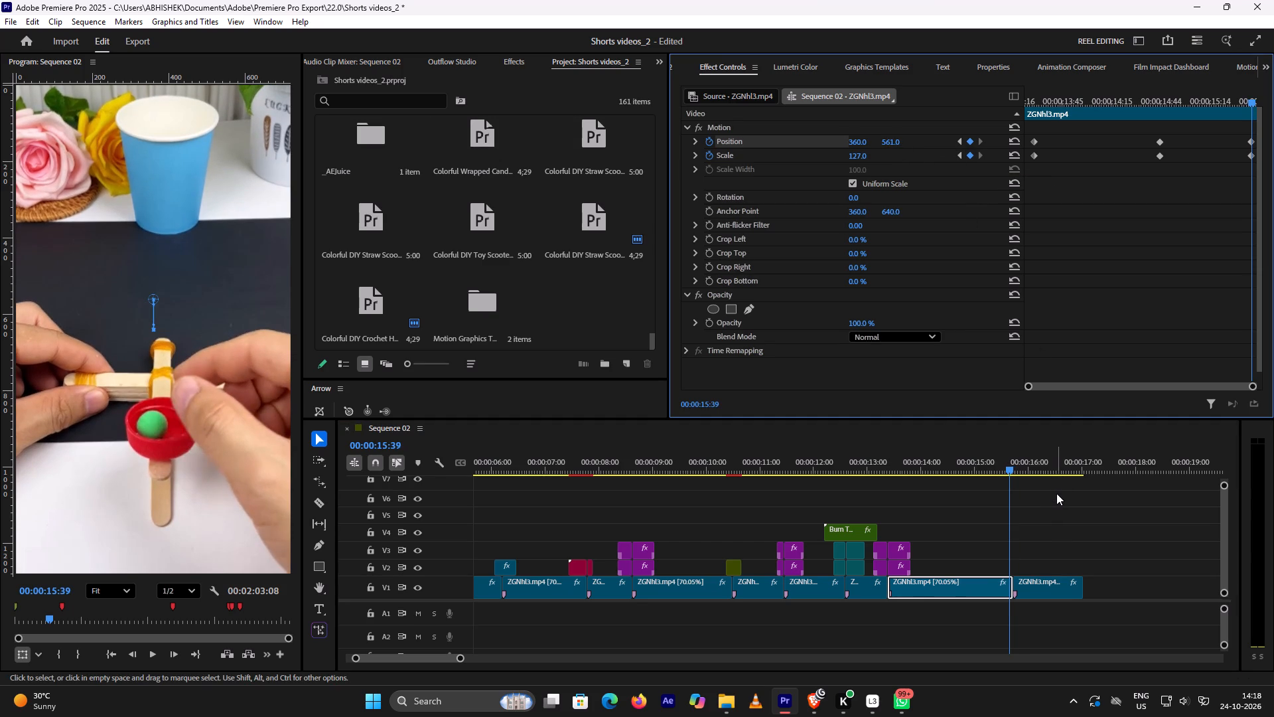
key("Right")
key("Right")
key("Left")
key("Left")
key("Left")
key("Right")
key("Left")
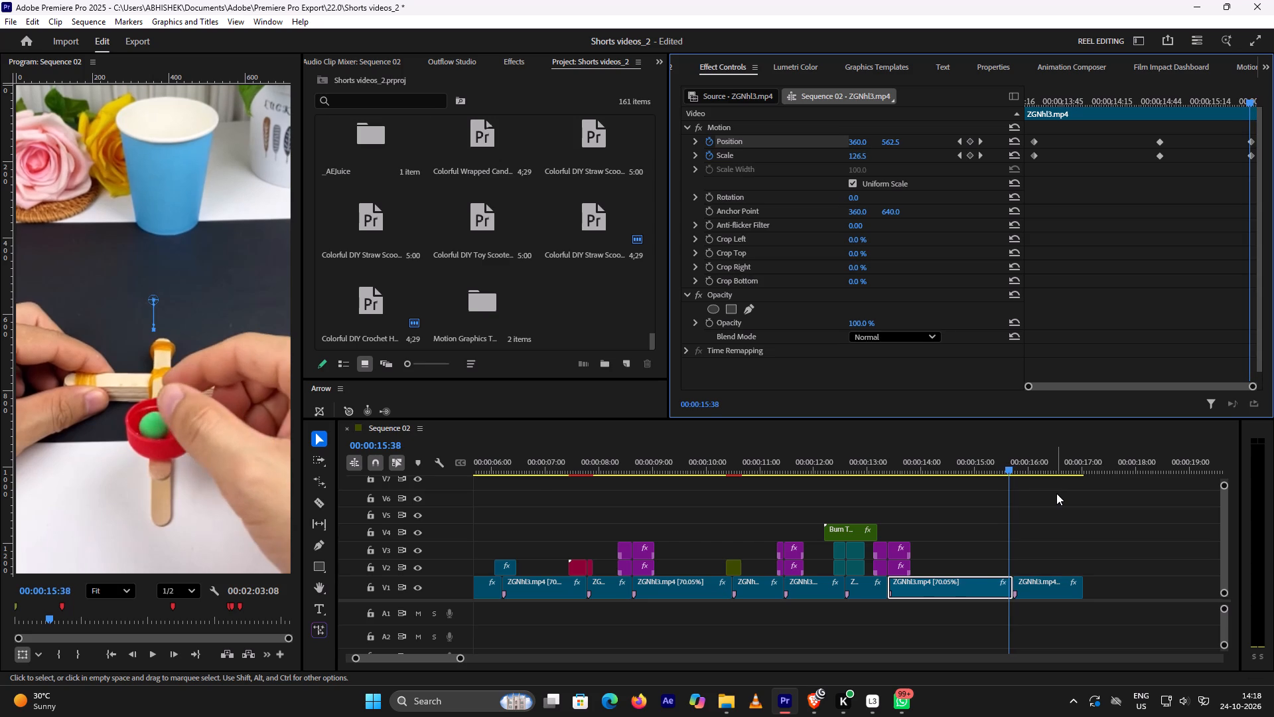
key("Right")
Replay and scrub the second-to-last V1 clip's zoom, examining how it flows across the cut into the last clip.
left_click(993, 459)
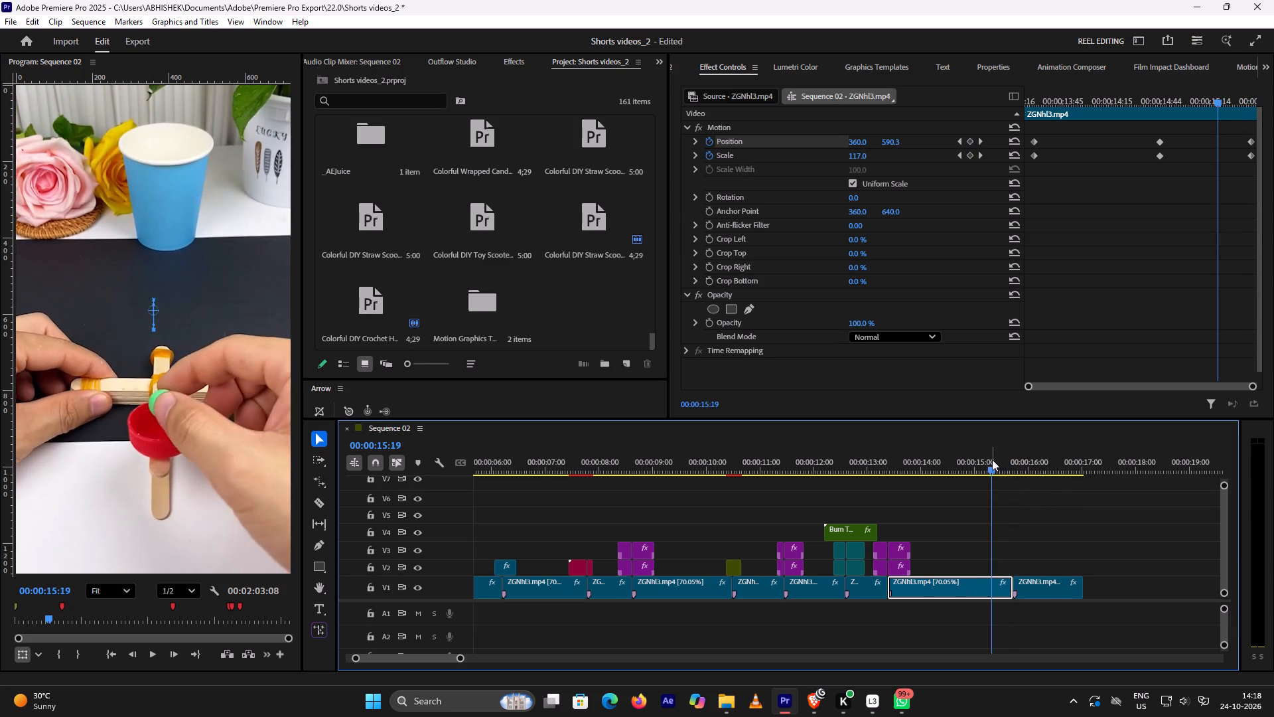
key("space")
key("space")
left_click(893, 461)
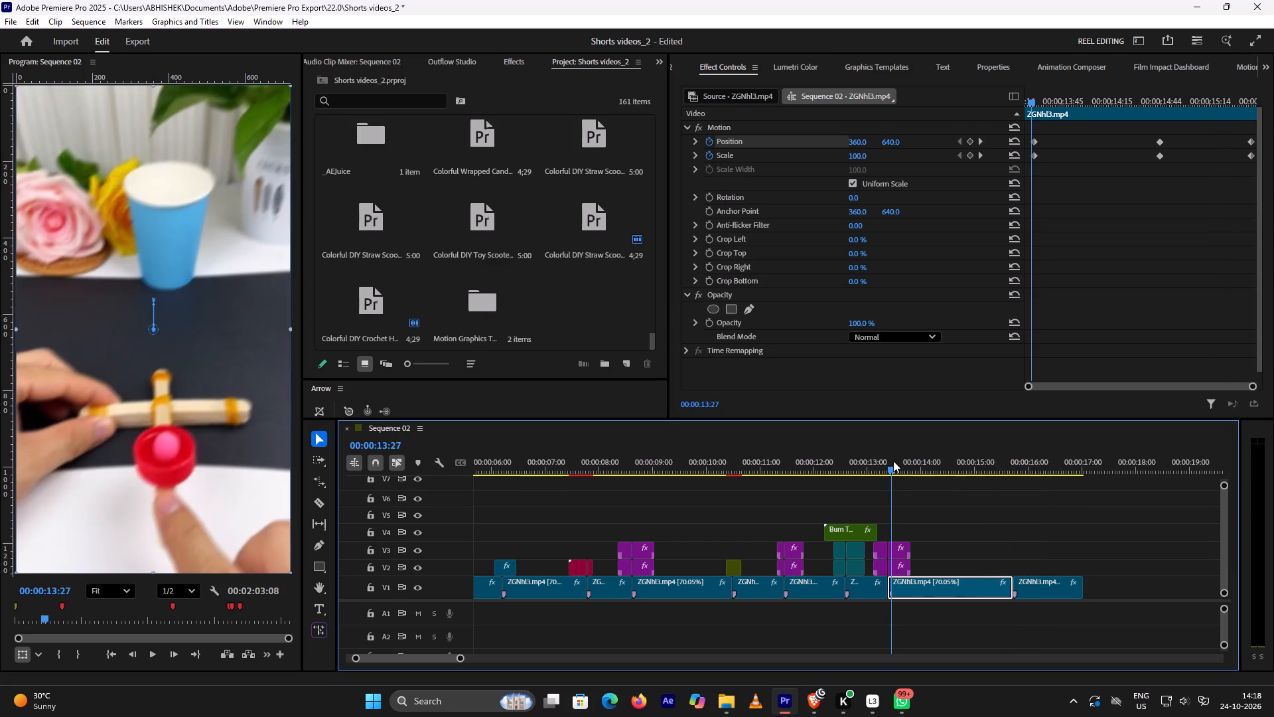
key("space")
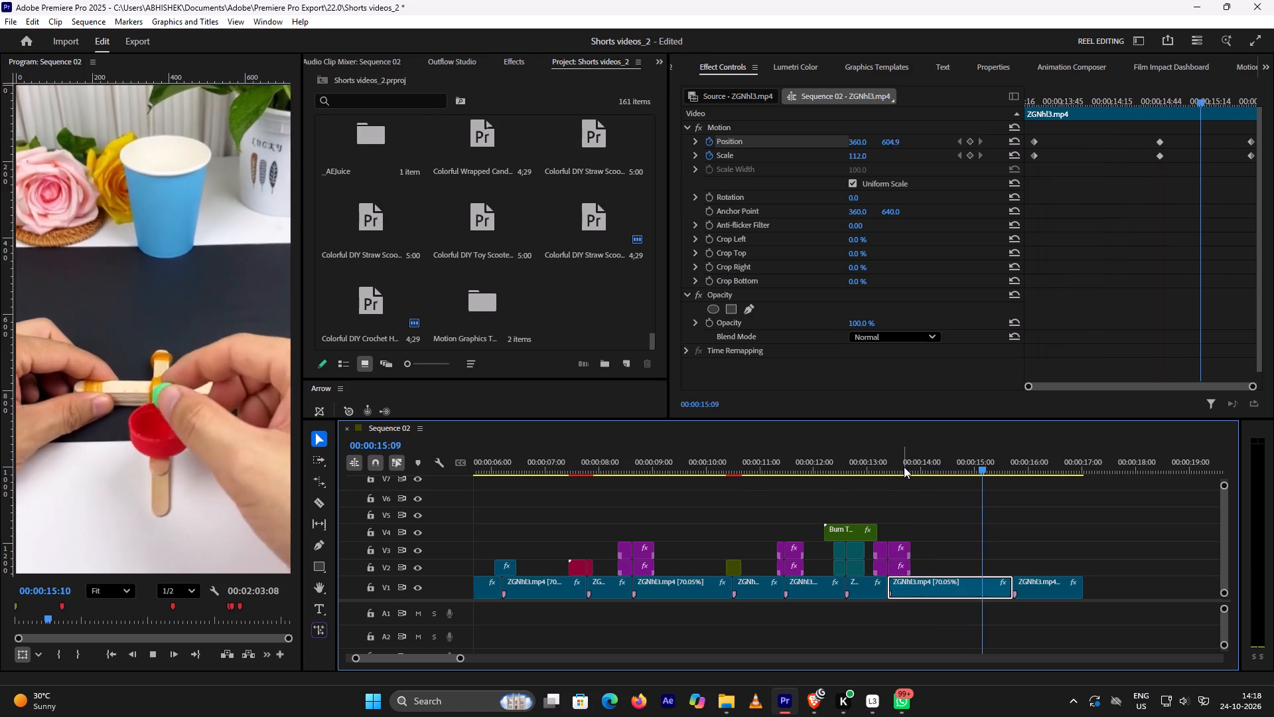
key("space")
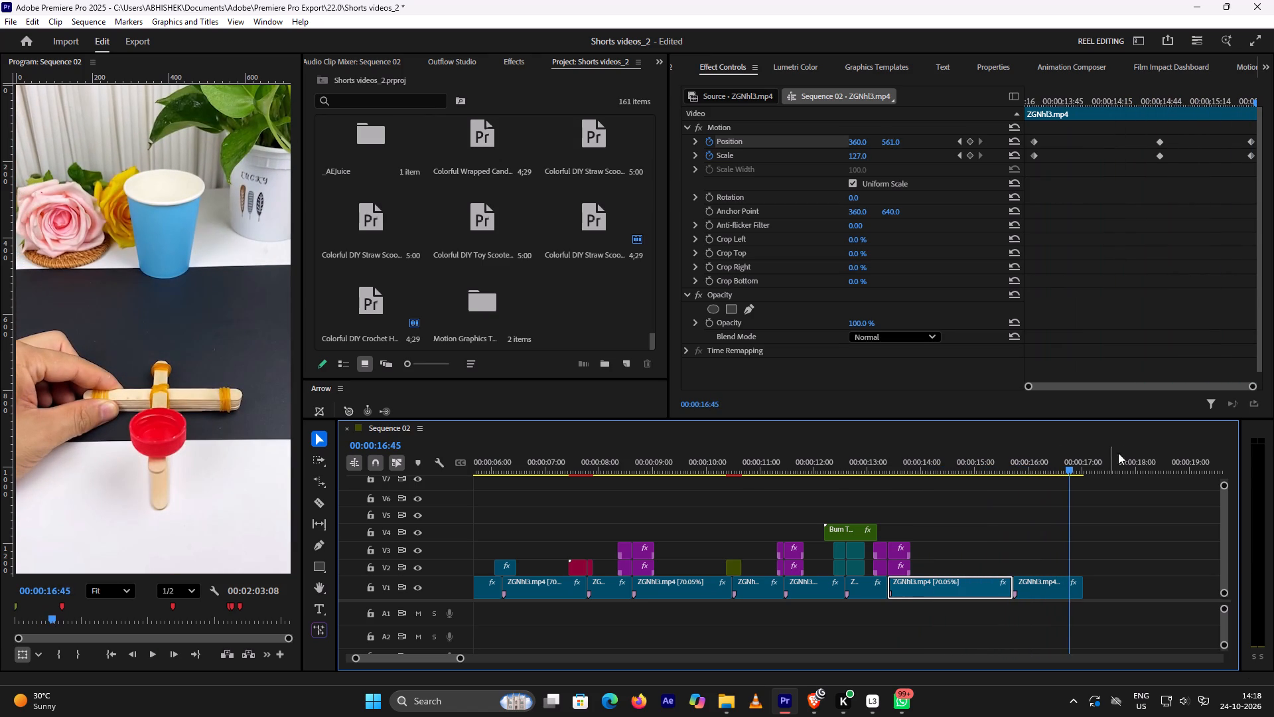
left_click_drag(1070, 466, 932, 457)
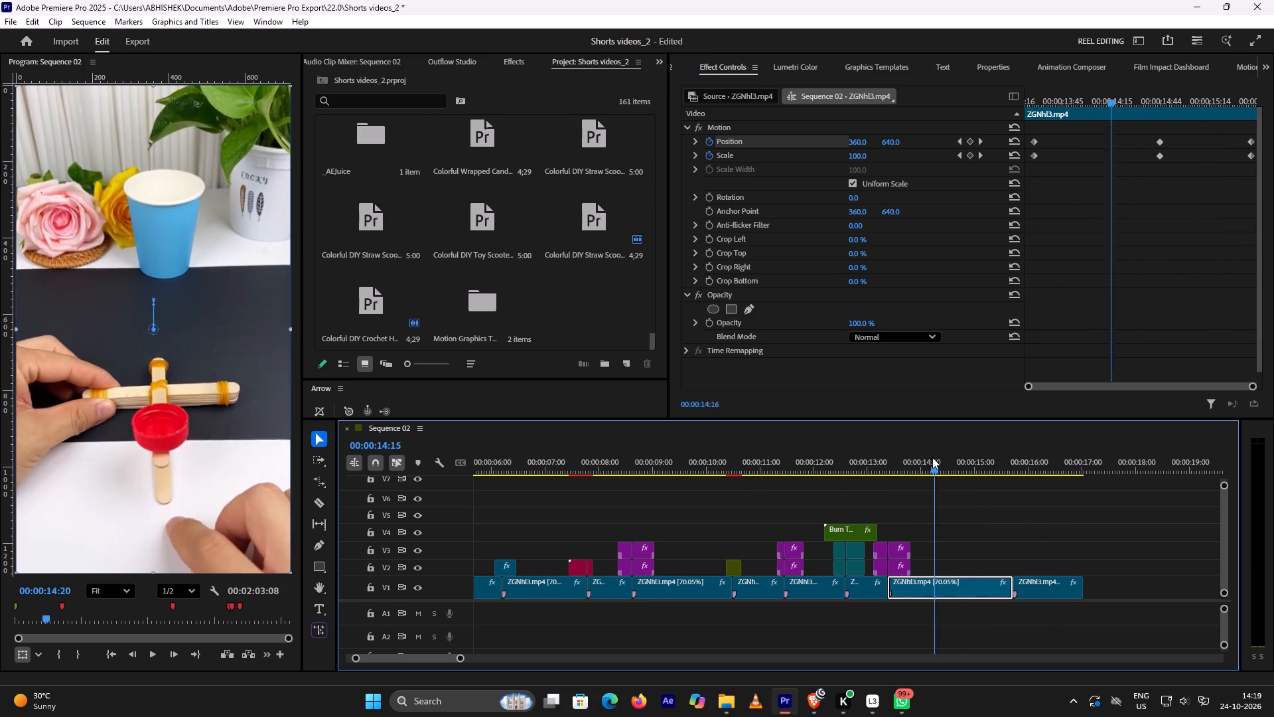
left_click_drag(932, 457, 993, 464)
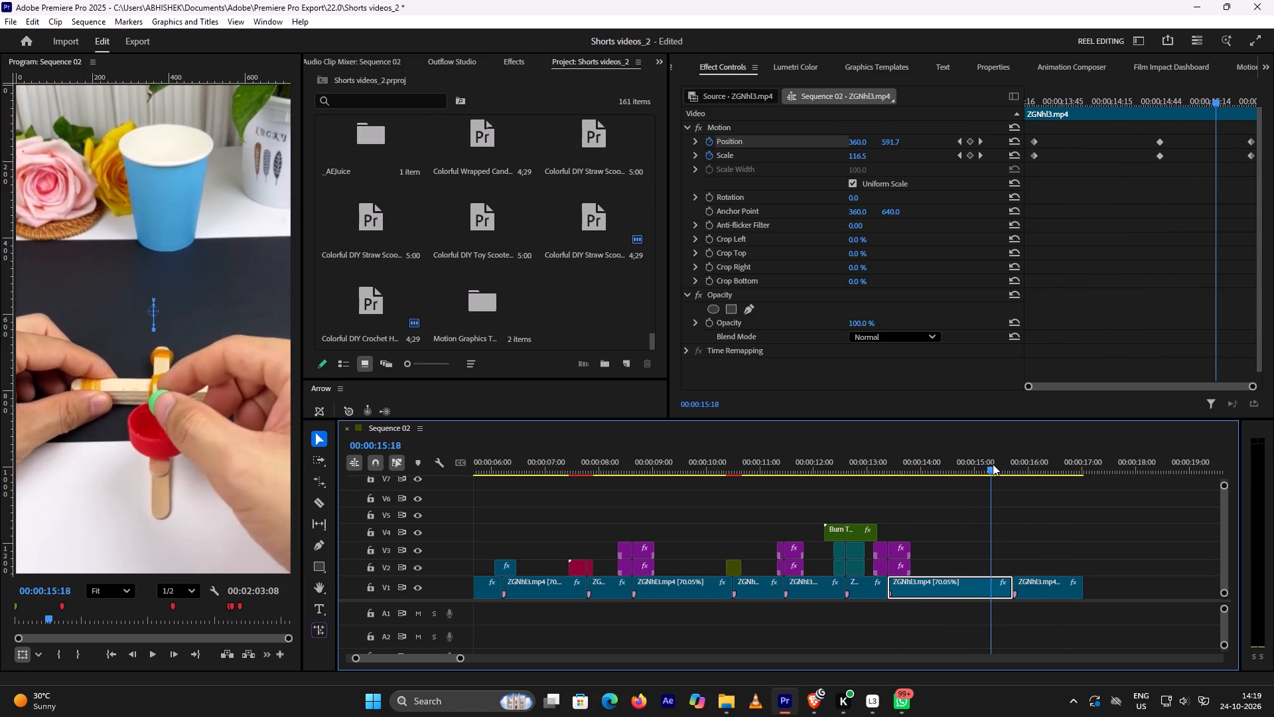
left_click_drag(993, 464, 1024, 475)
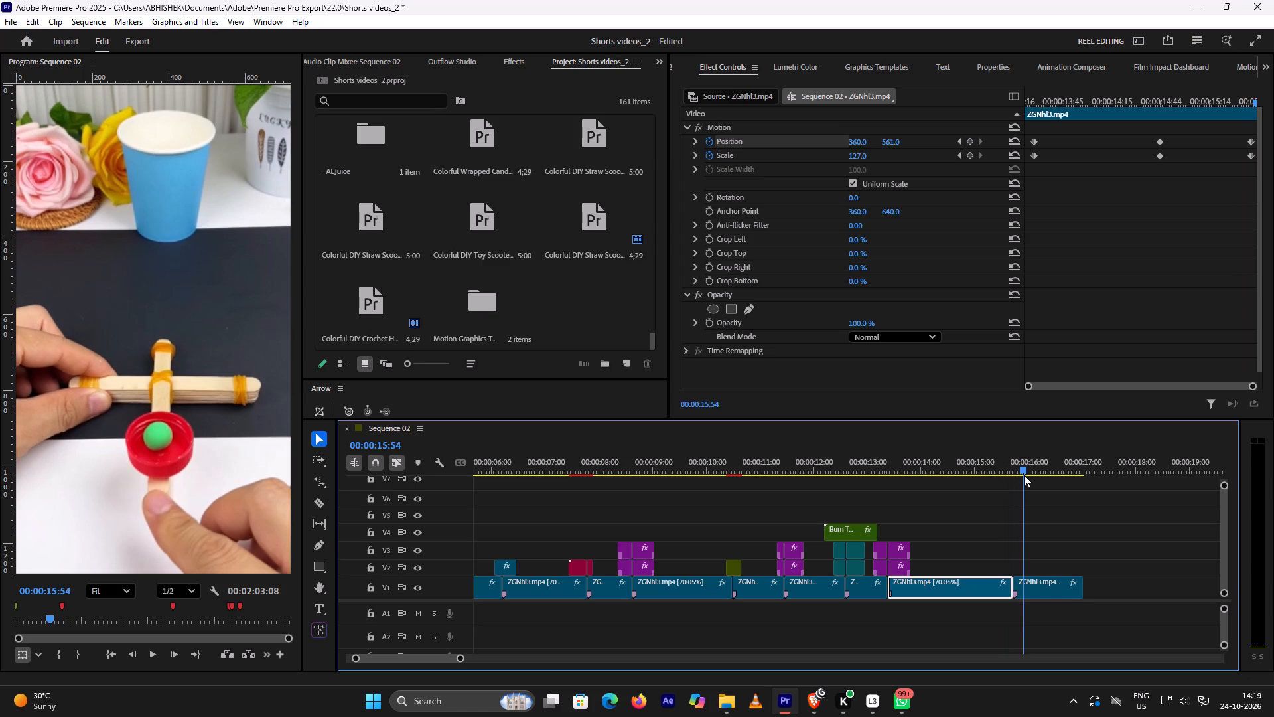
left_click_drag(1024, 475, 1019, 479)
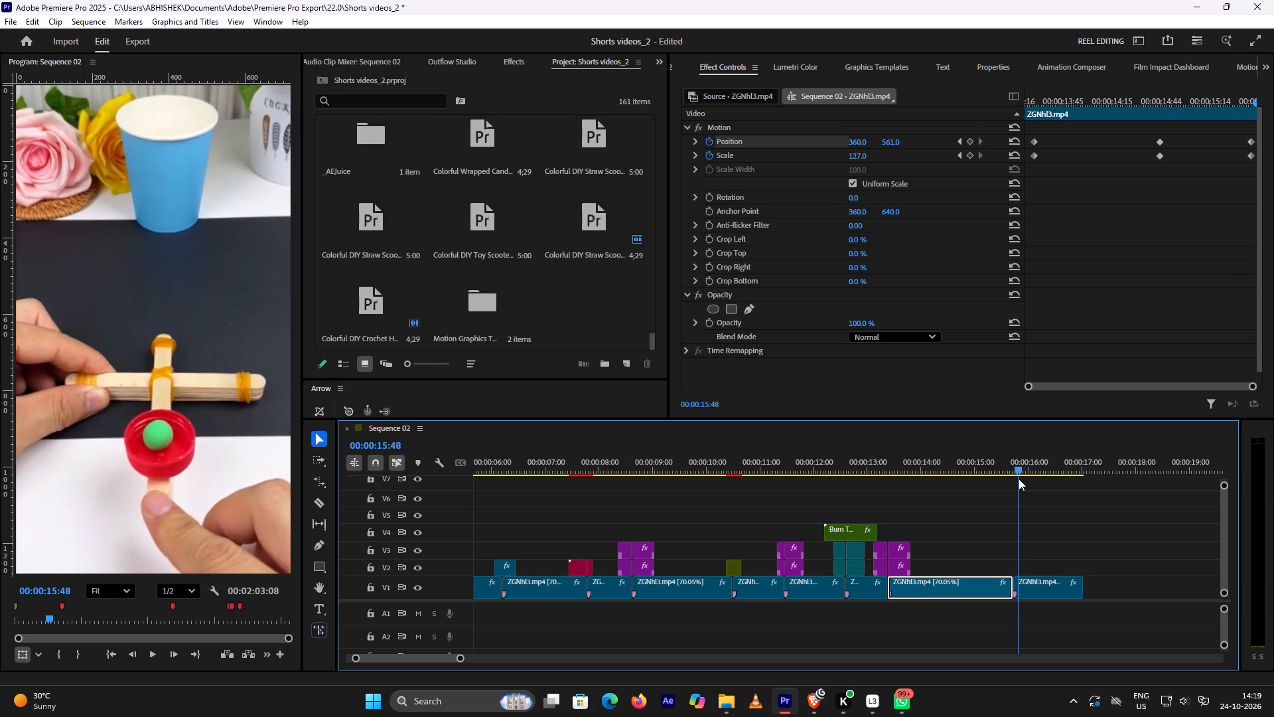
left_click_drag(1019, 479, 1033, 487)
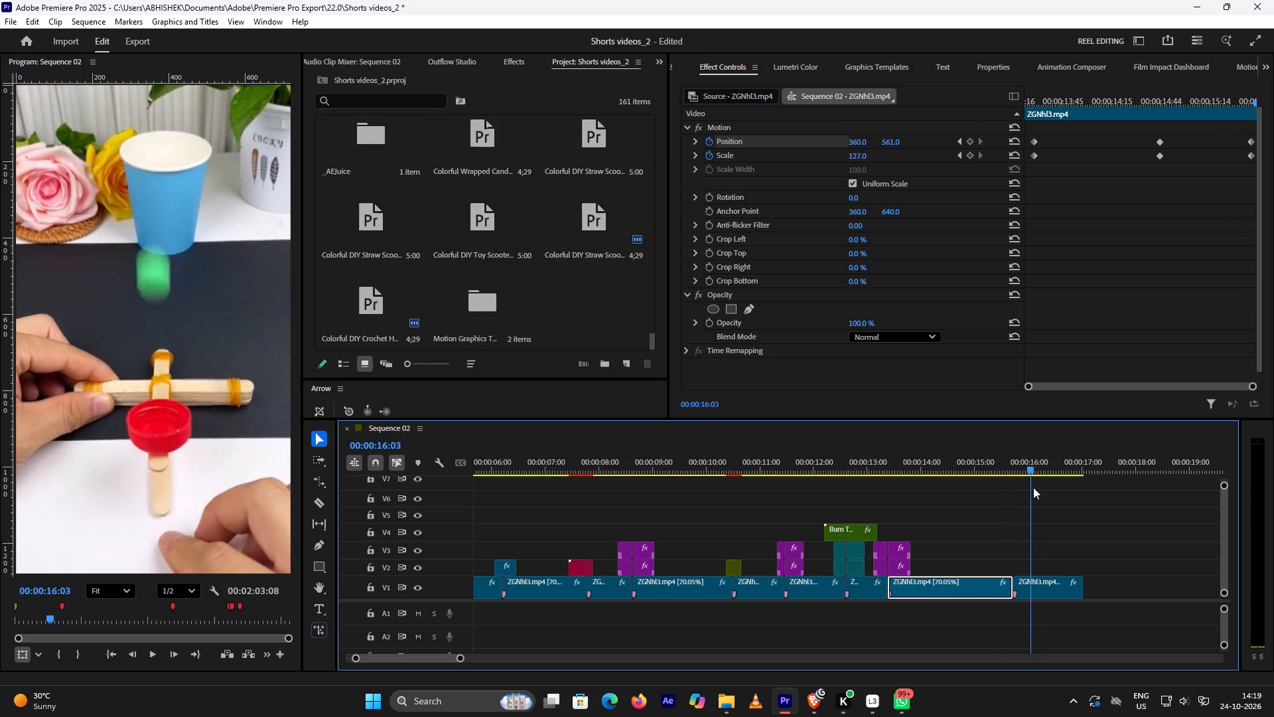
left_click_drag(1033, 487, 1039, 491)
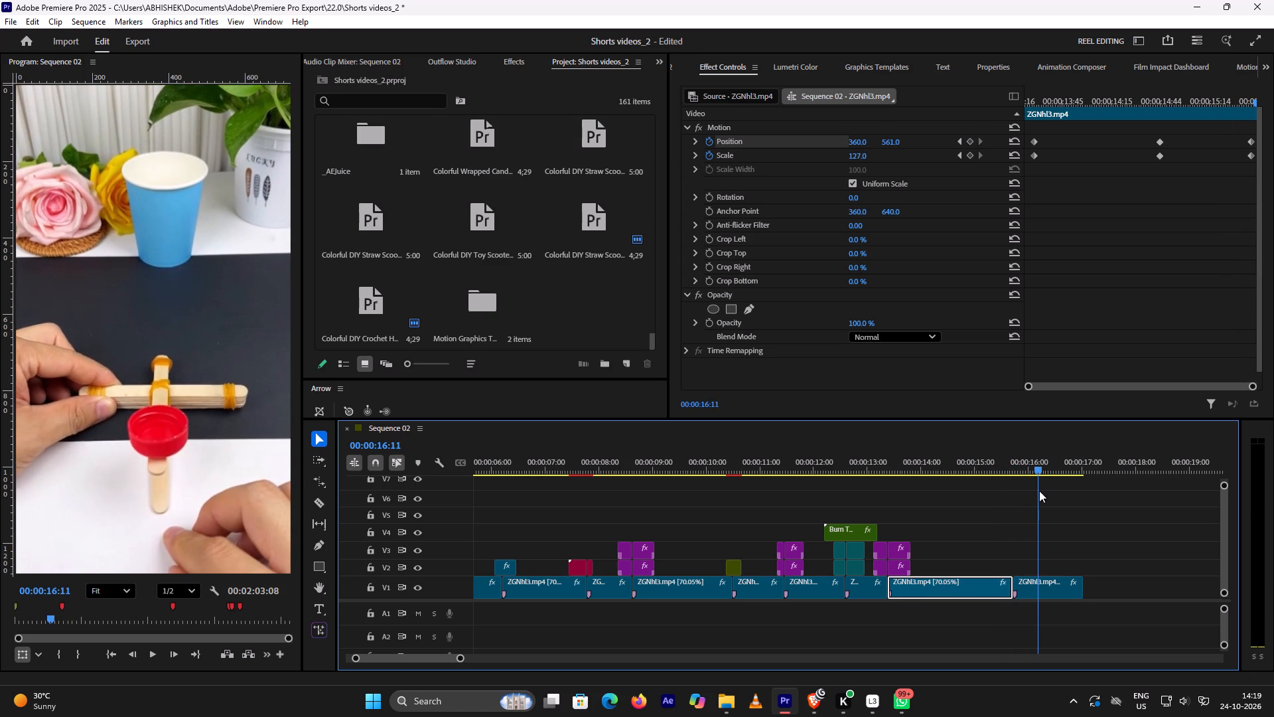
left_click_drag(1039, 491, 975, 492)
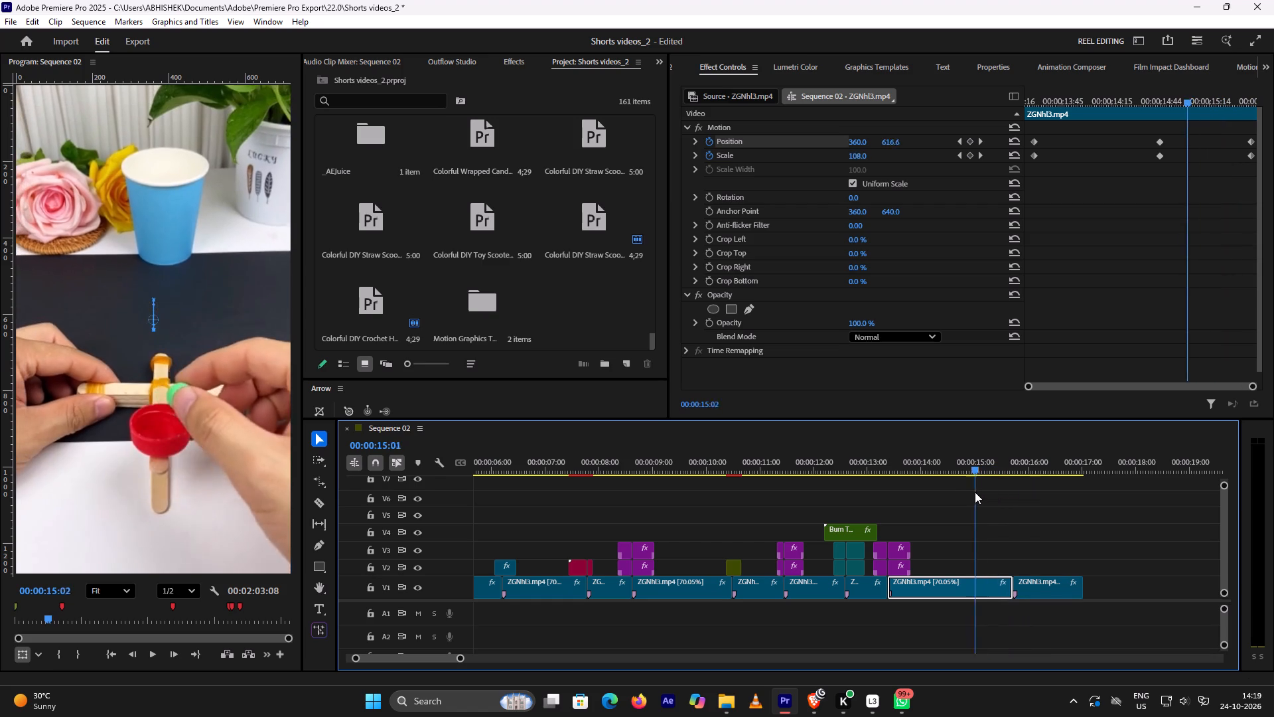
left_click_drag(975, 492, 934, 493)
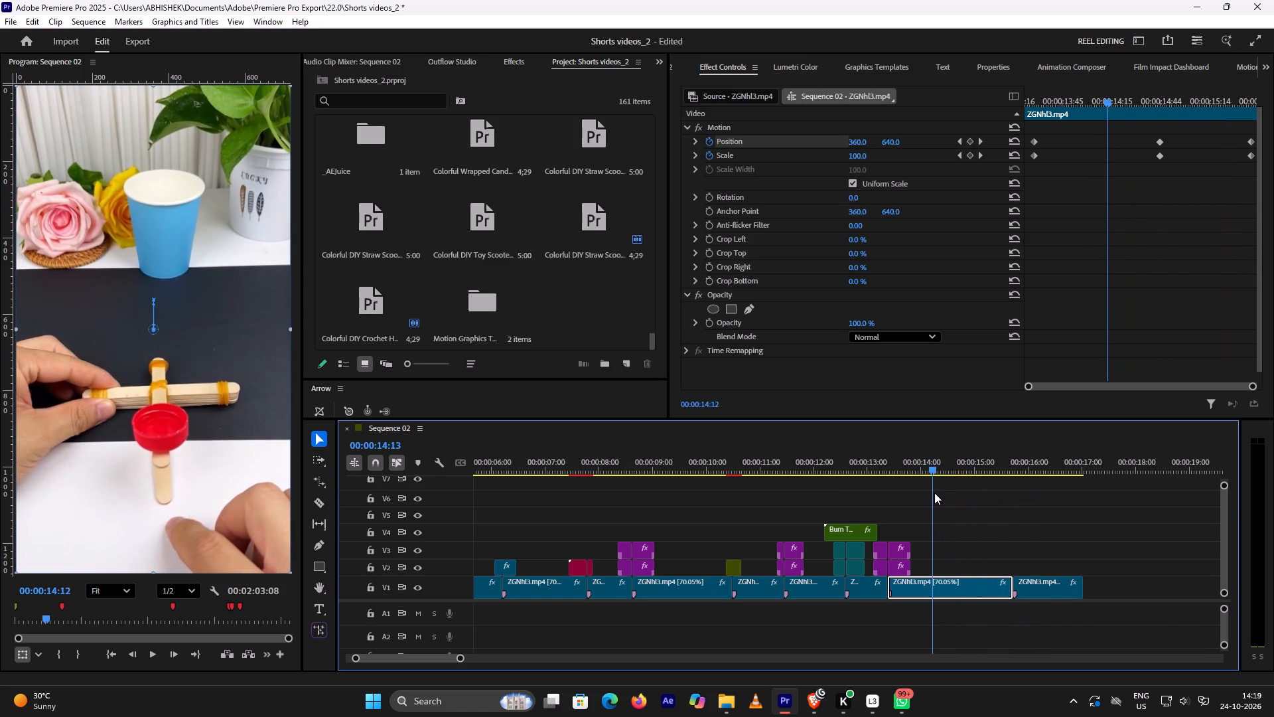
left_click_drag(934, 493, 1001, 497)
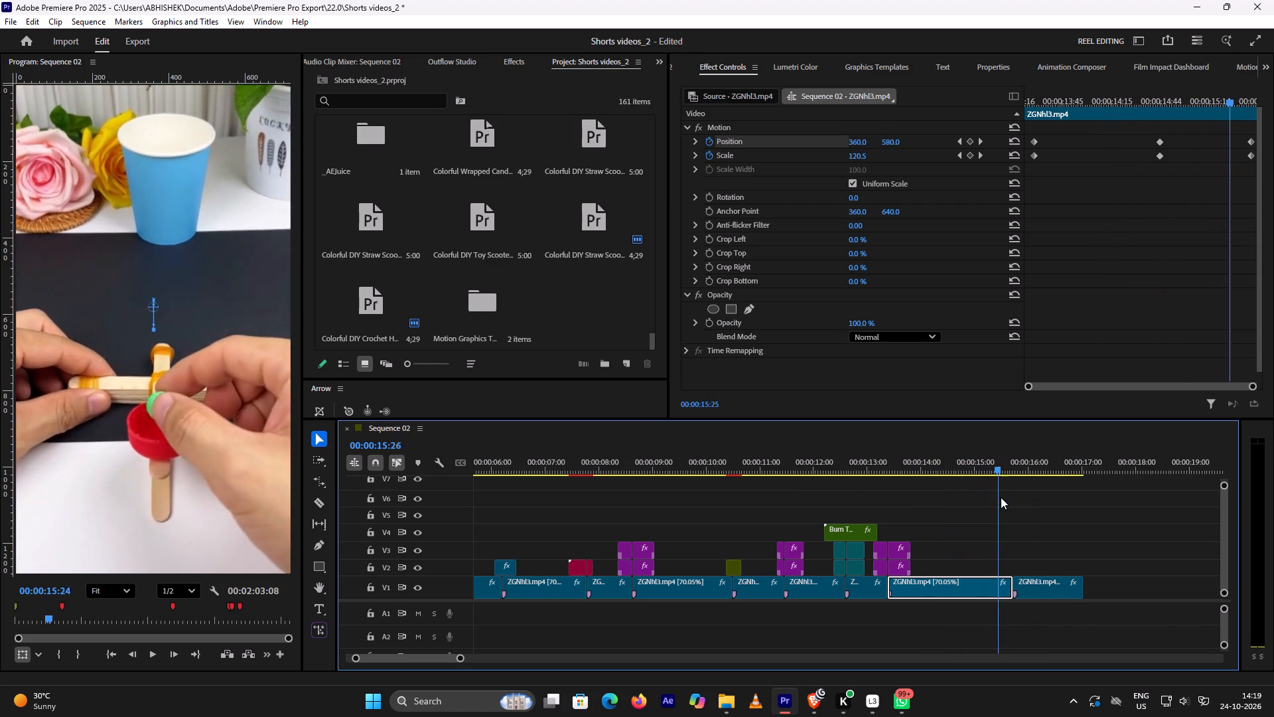
left_click_drag(1001, 497, 1012, 513)
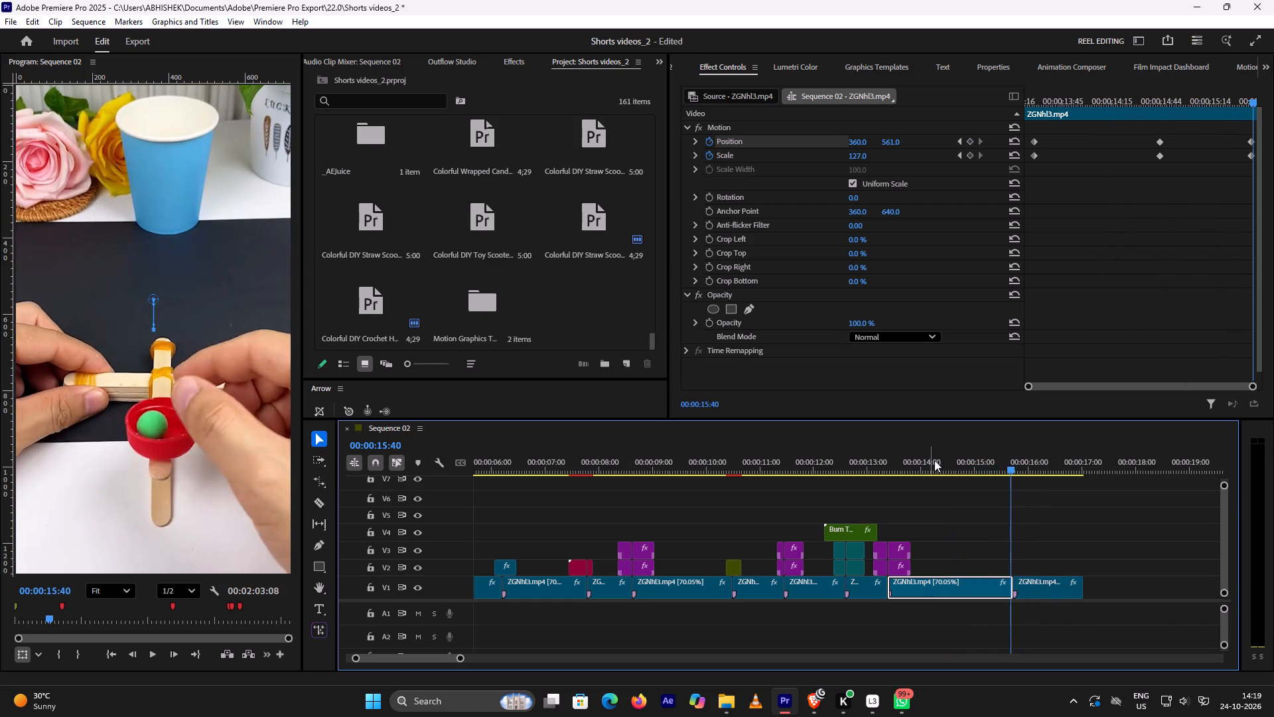
left_click_drag(1008, 469, 914, 473)
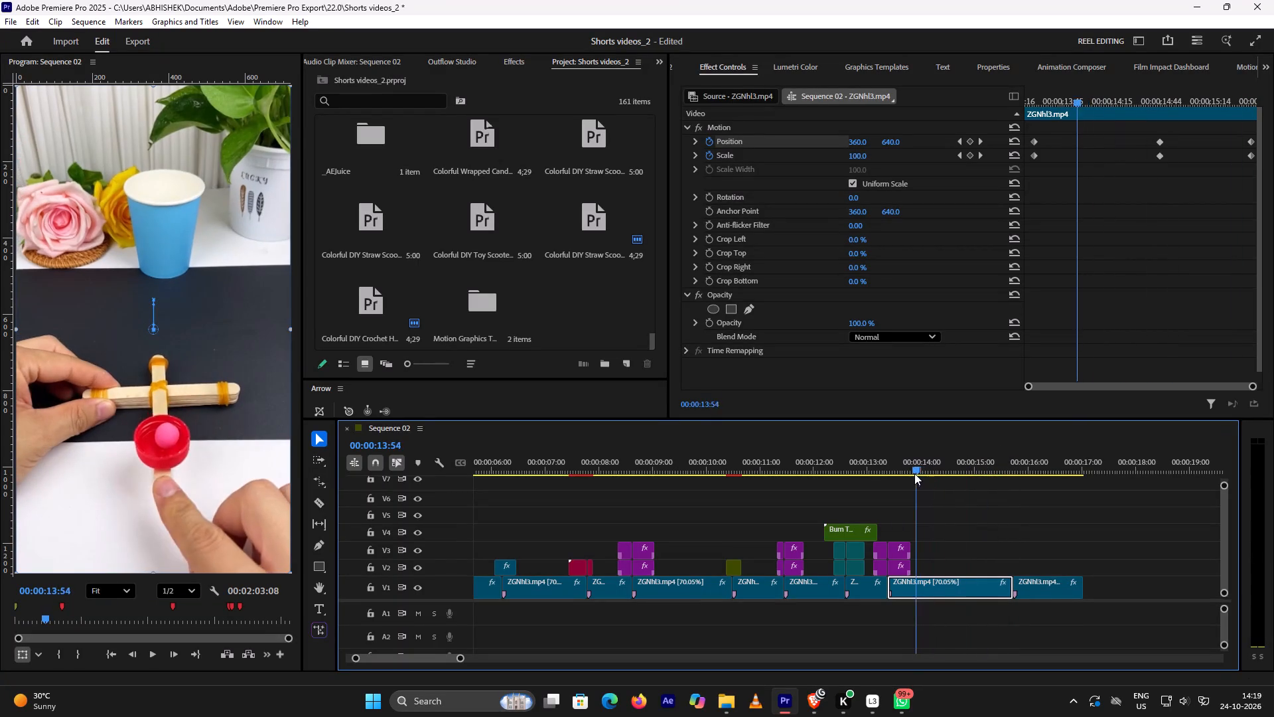
left_click_drag(914, 473, 1022, 490)
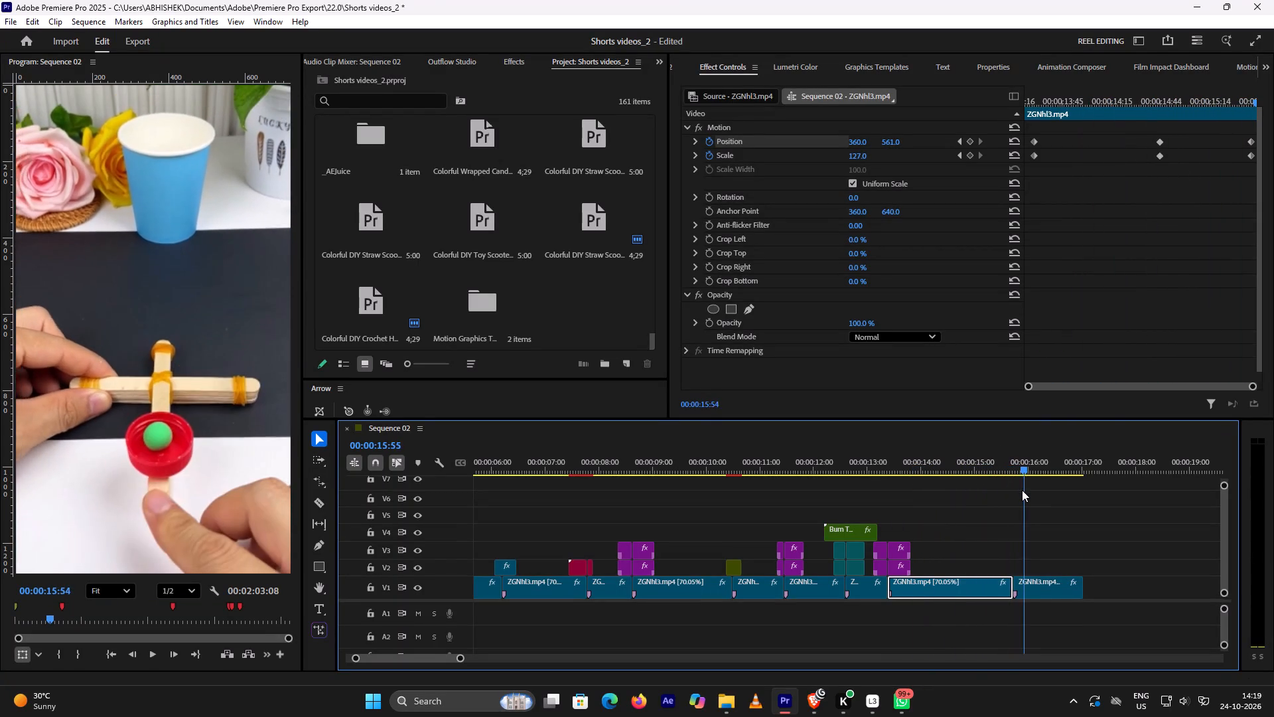
left_click_drag(1022, 490, 1011, 502)
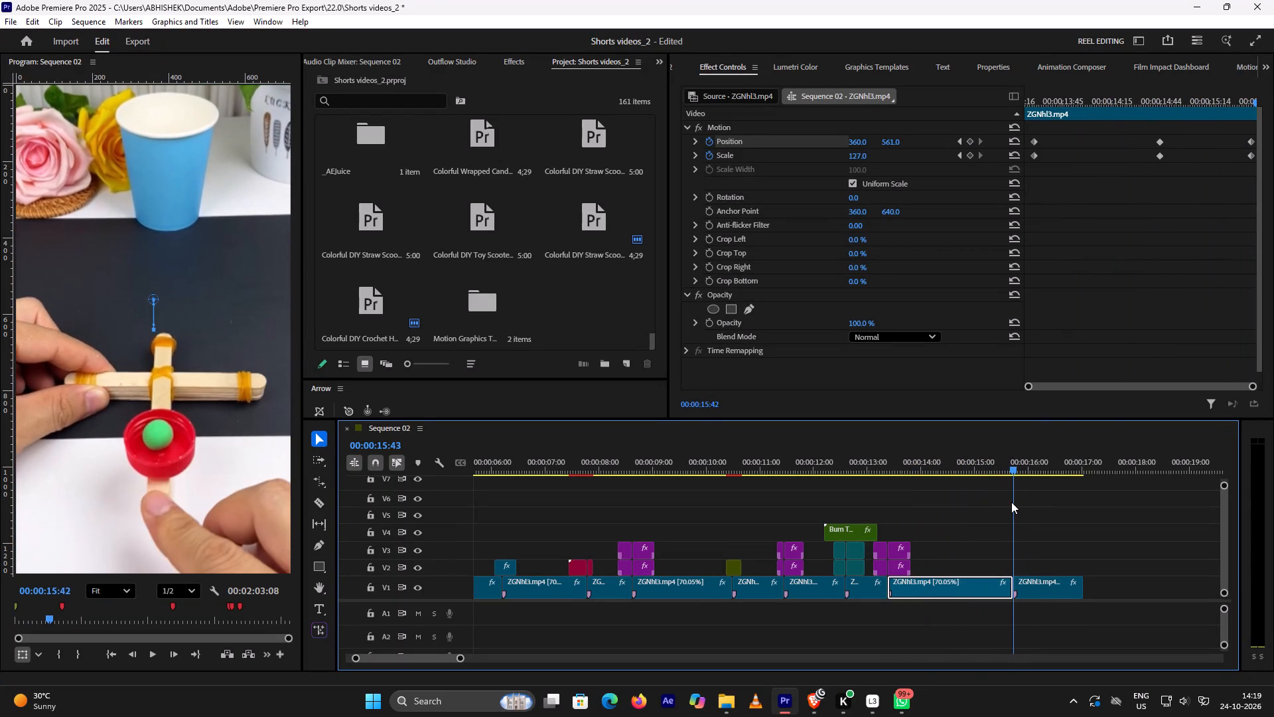
left_click_drag(1011, 502, 1017, 503)
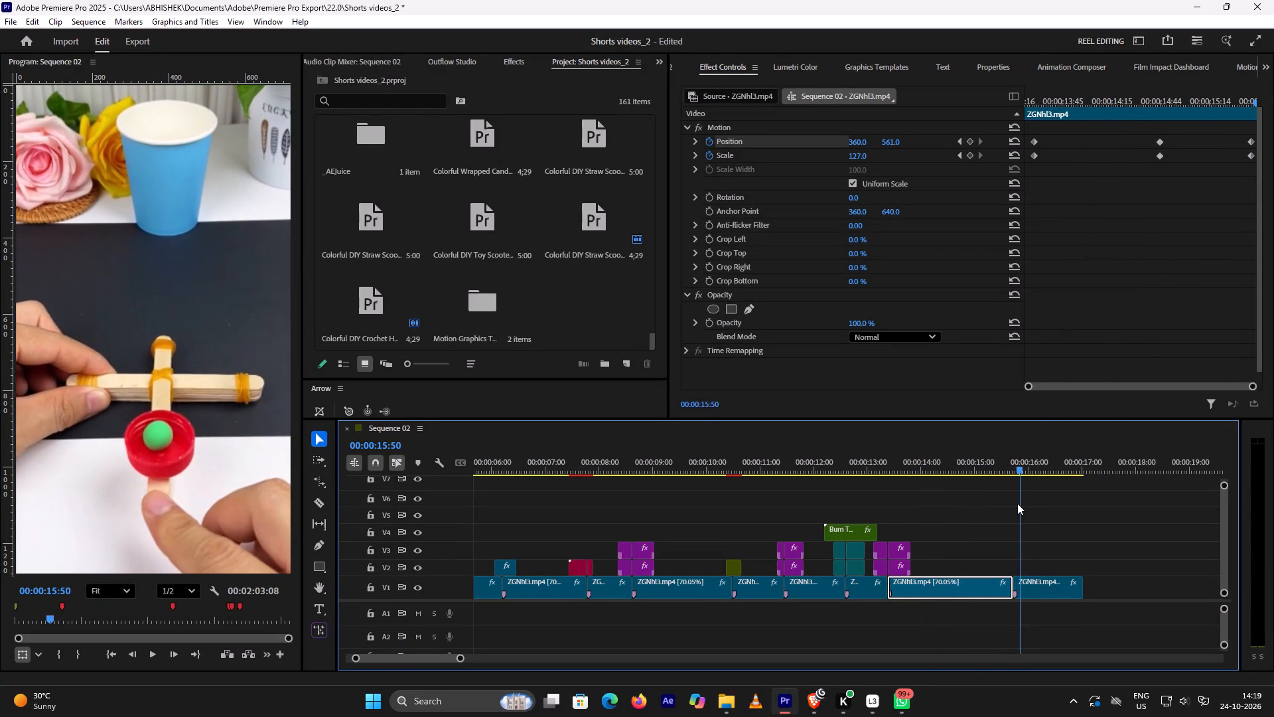
left_click_drag(1017, 503, 916, 506)
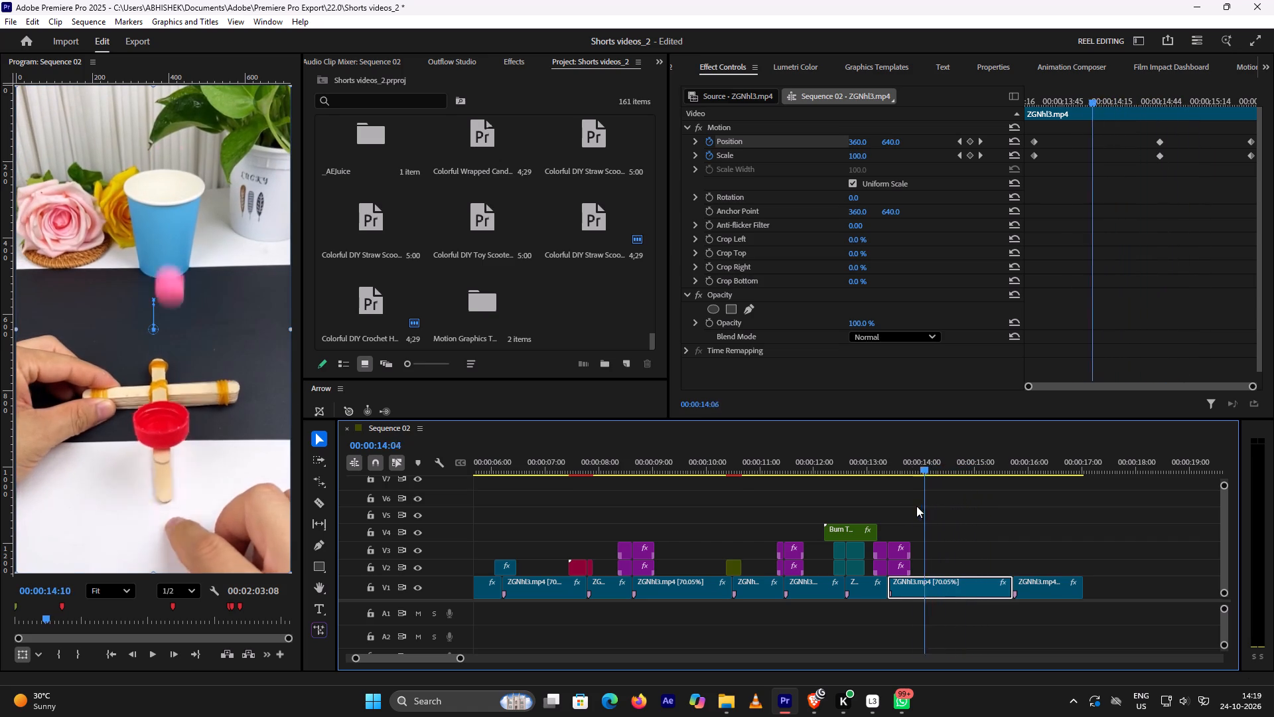
Scrub through the second-to-last V1 clip up to its cut with the last clip, examining the keyframed zoom.
left_click_drag(916, 506, 969, 509)
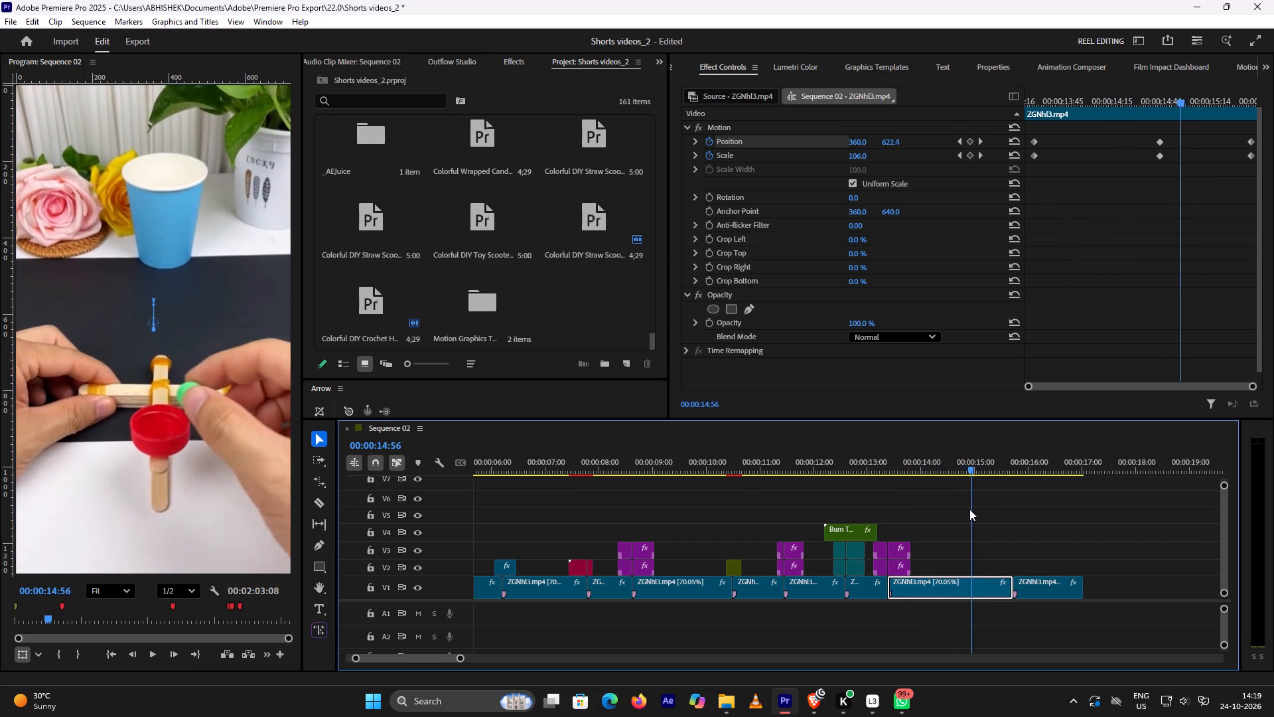
left_click_drag(969, 509, 1013, 503)
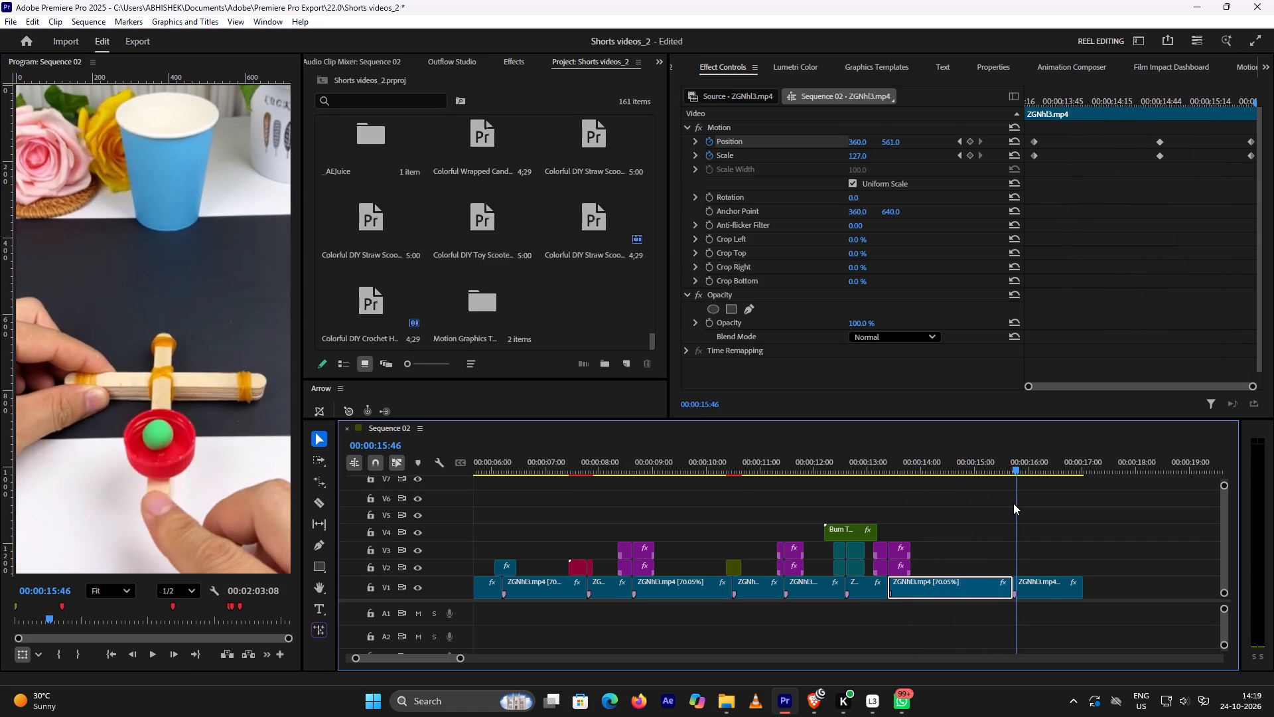
left_click_drag(1013, 503, 1013, 505)
left_click_drag(1013, 505, 1013, 505)
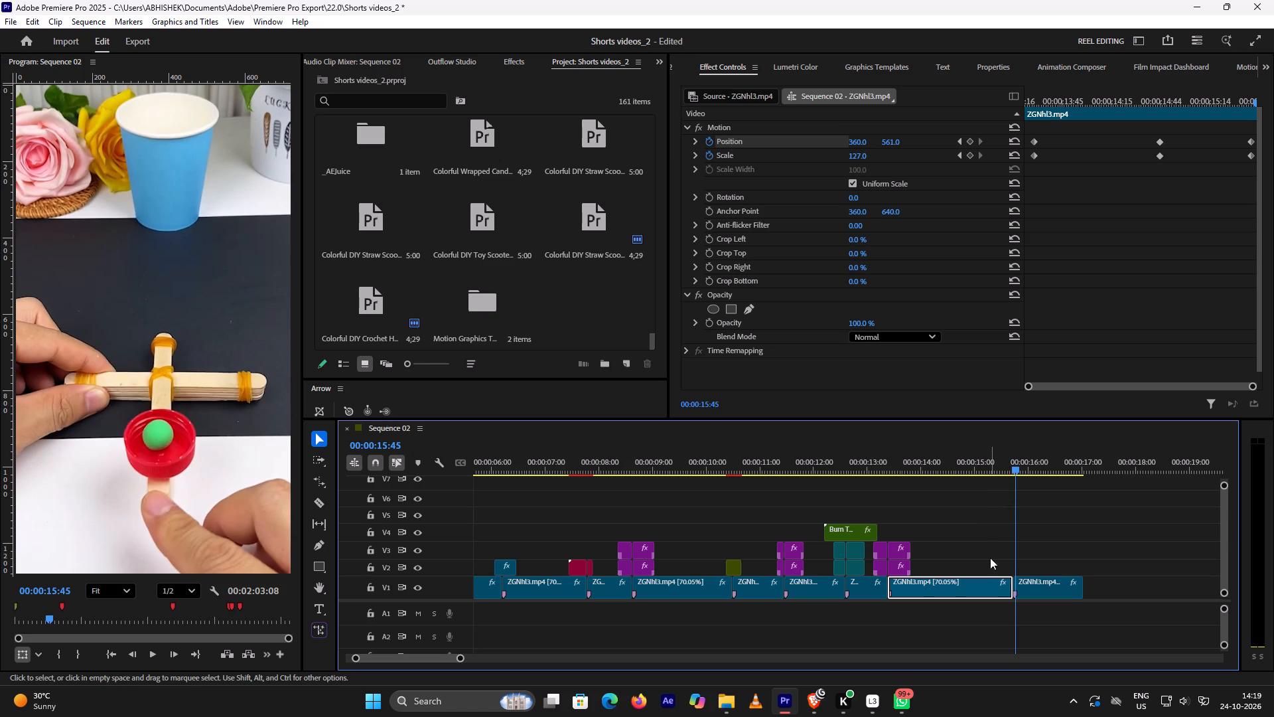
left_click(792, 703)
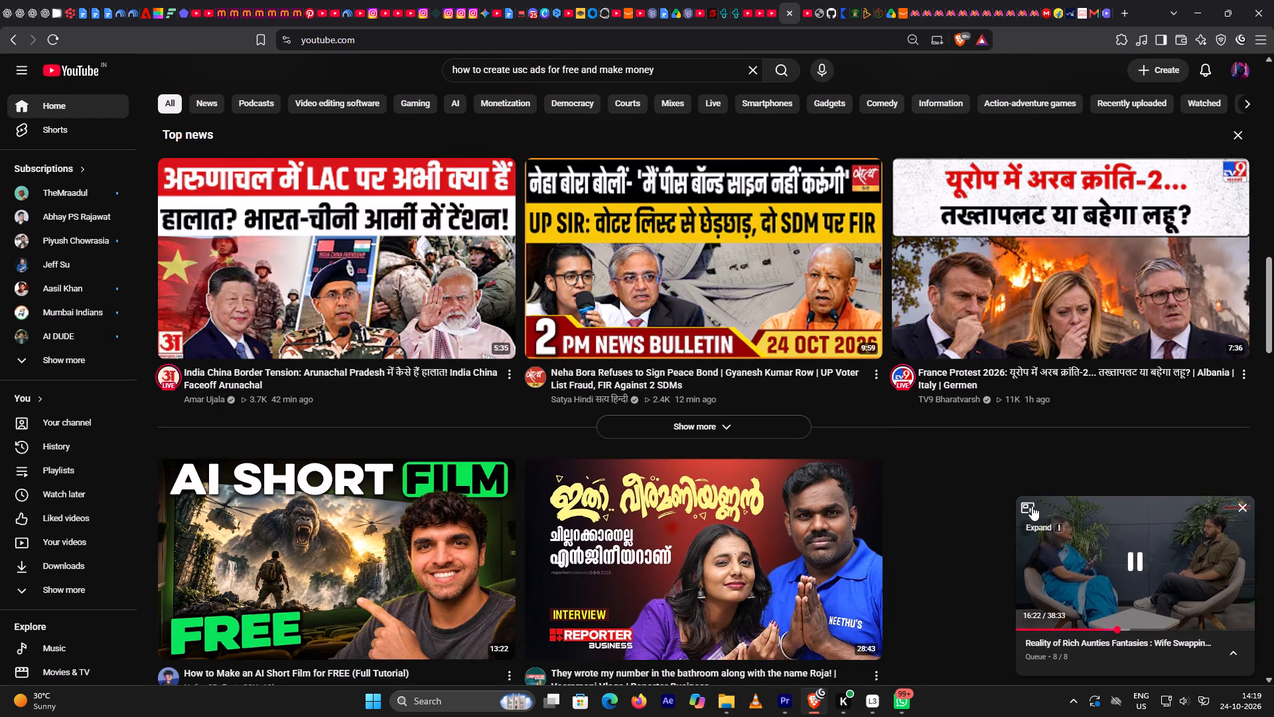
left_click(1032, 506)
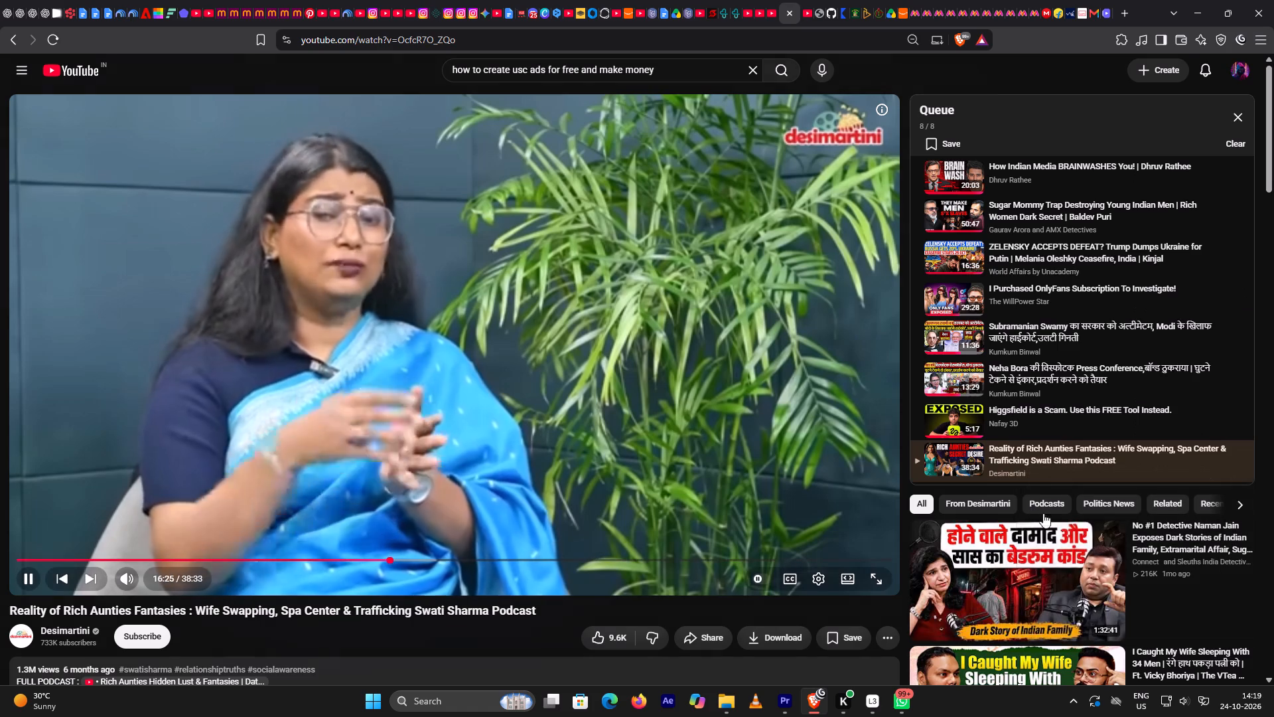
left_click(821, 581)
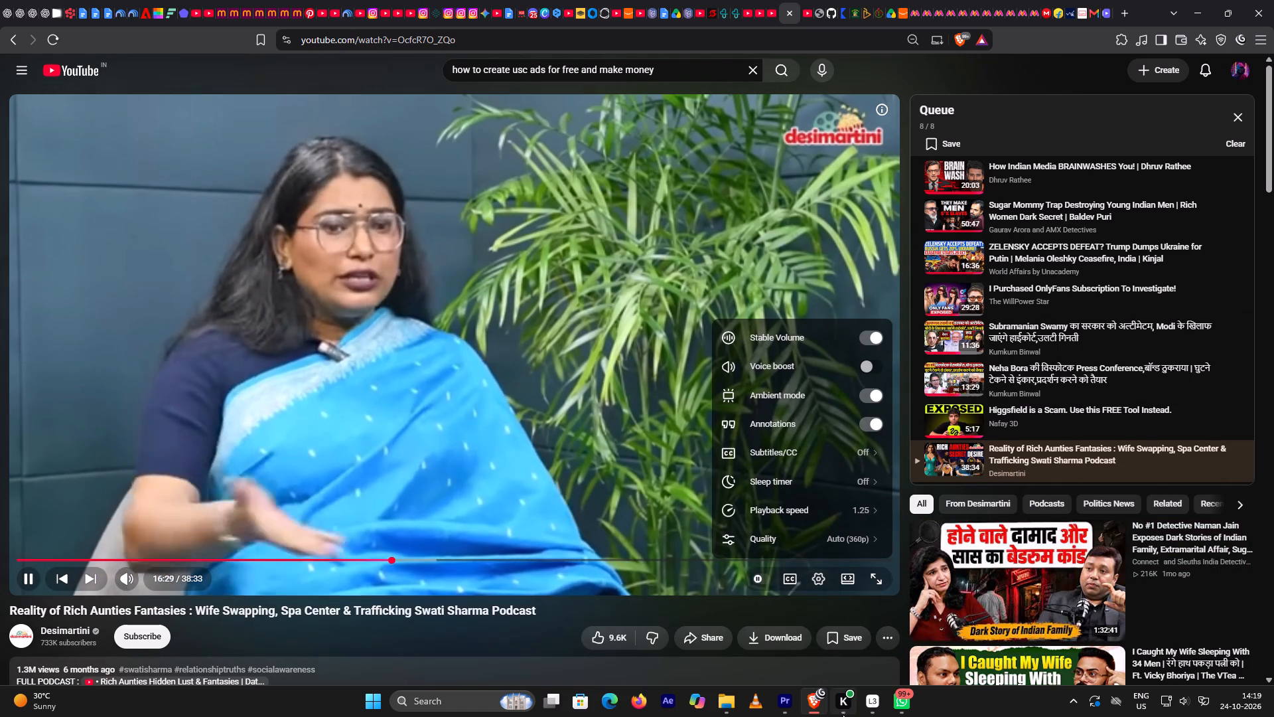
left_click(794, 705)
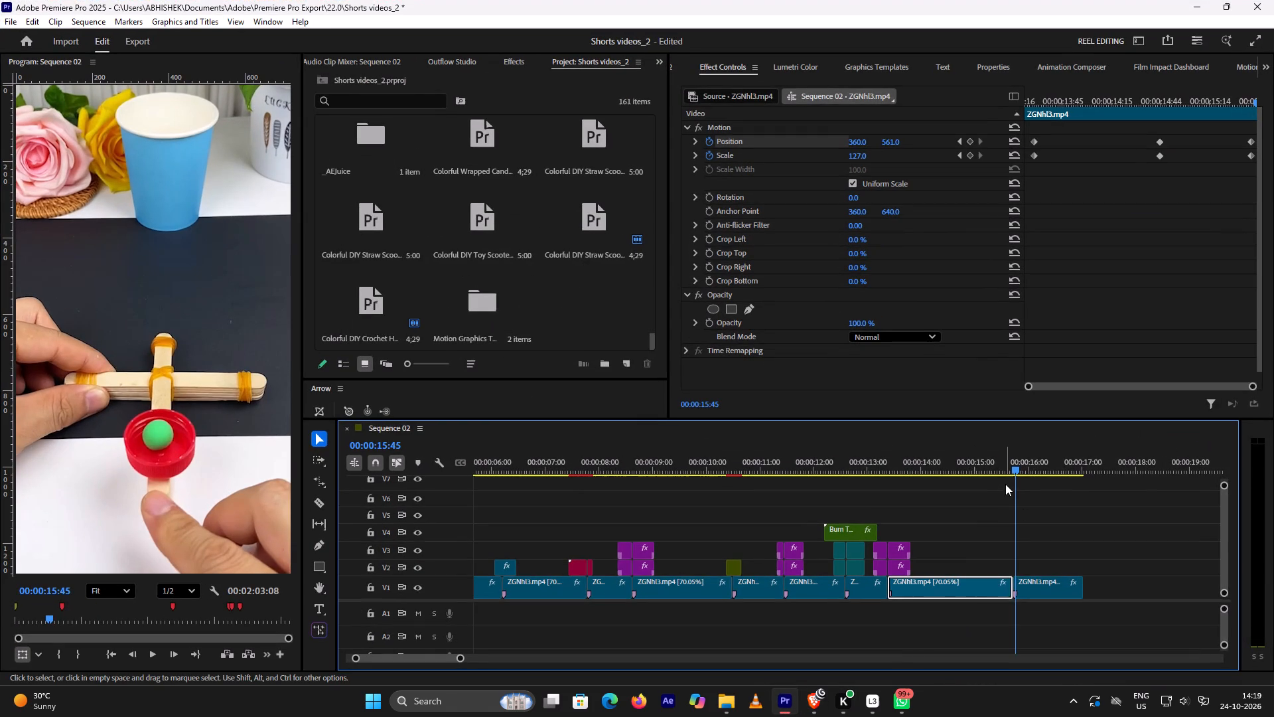
Play back the cut between the final two V1 clips and on toward the sequence's end, checking how the zooms flow together.
left_click(998, 465)
key("space")
key("space")
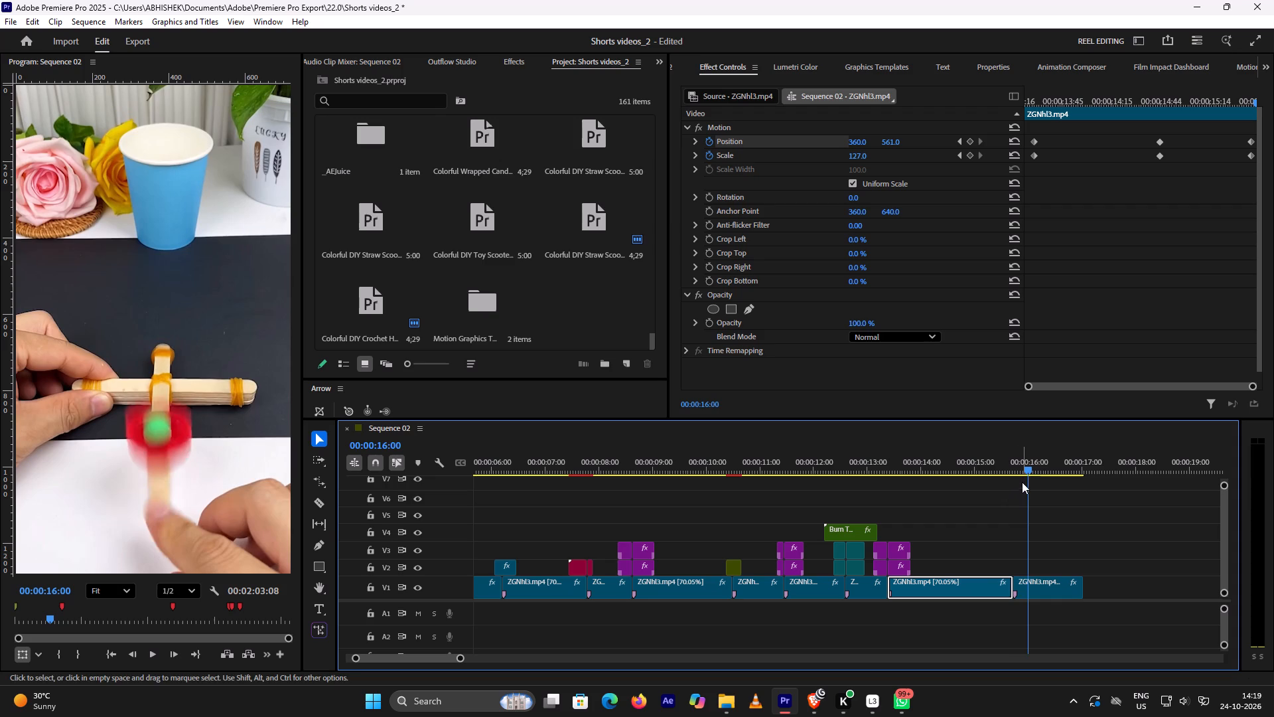
left_click_drag(1025, 468, 985, 472)
key("space")
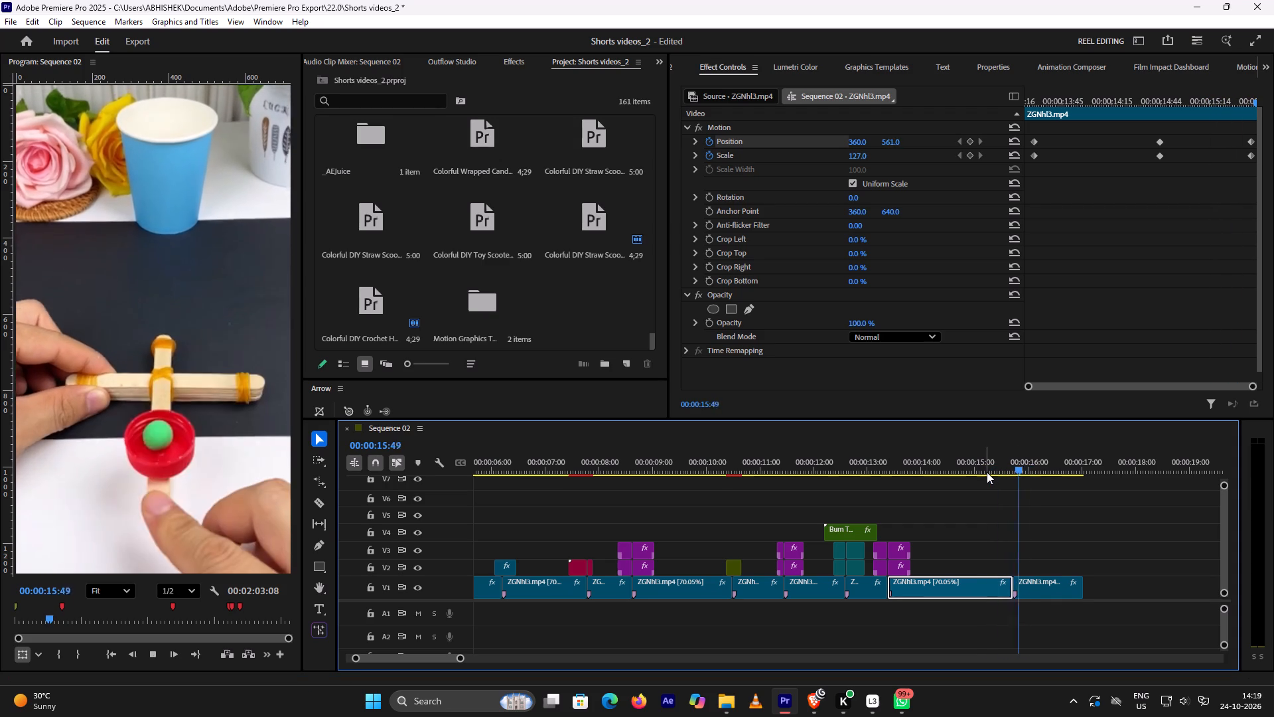
key("space")
key("space")
key("space")
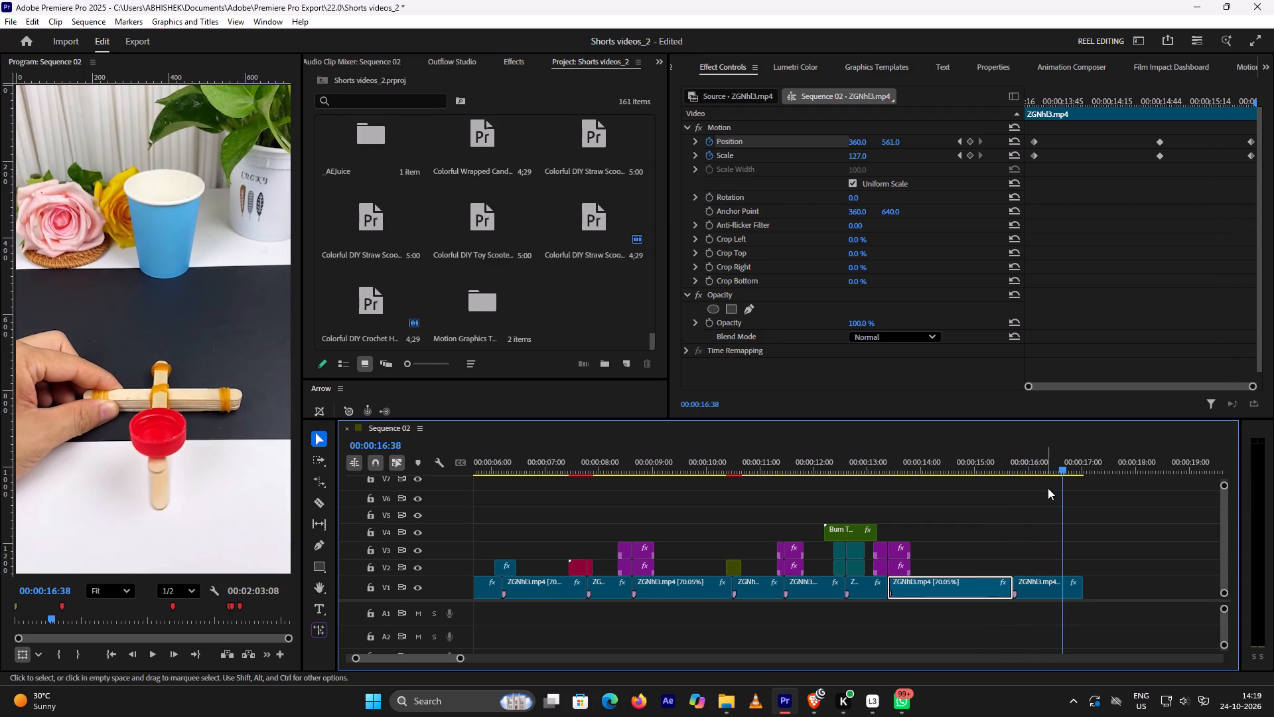
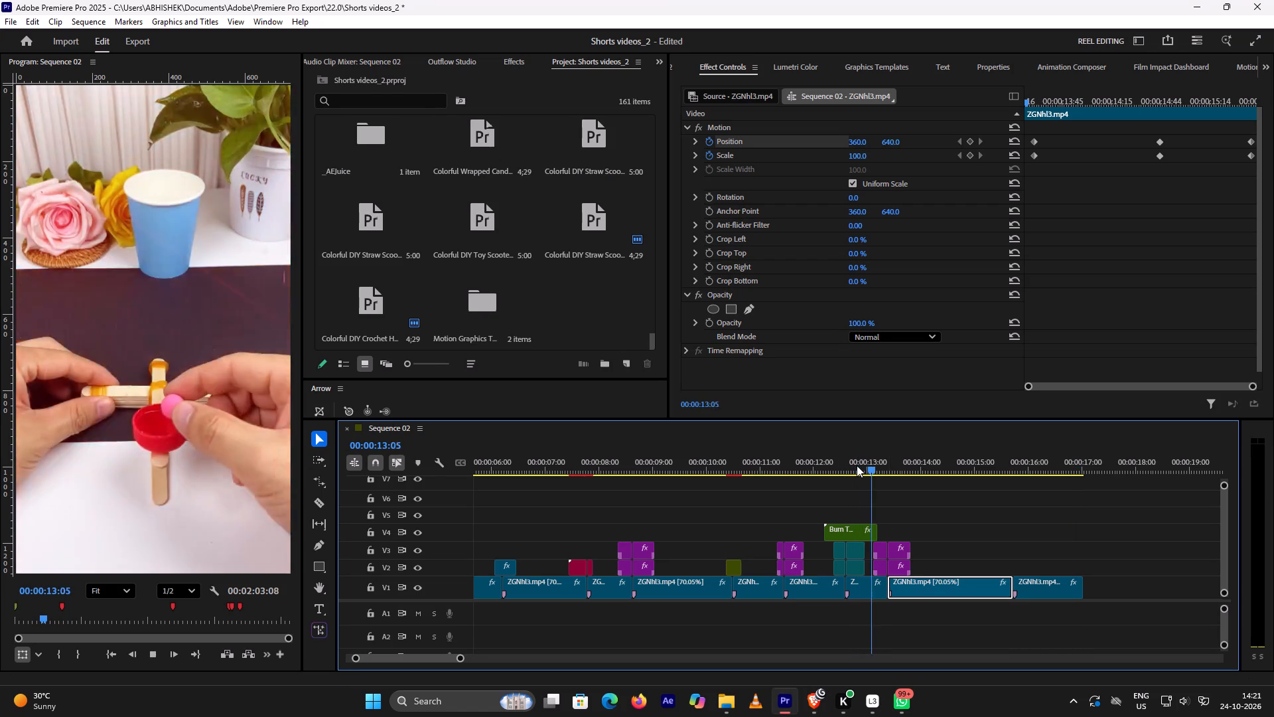
key("space")
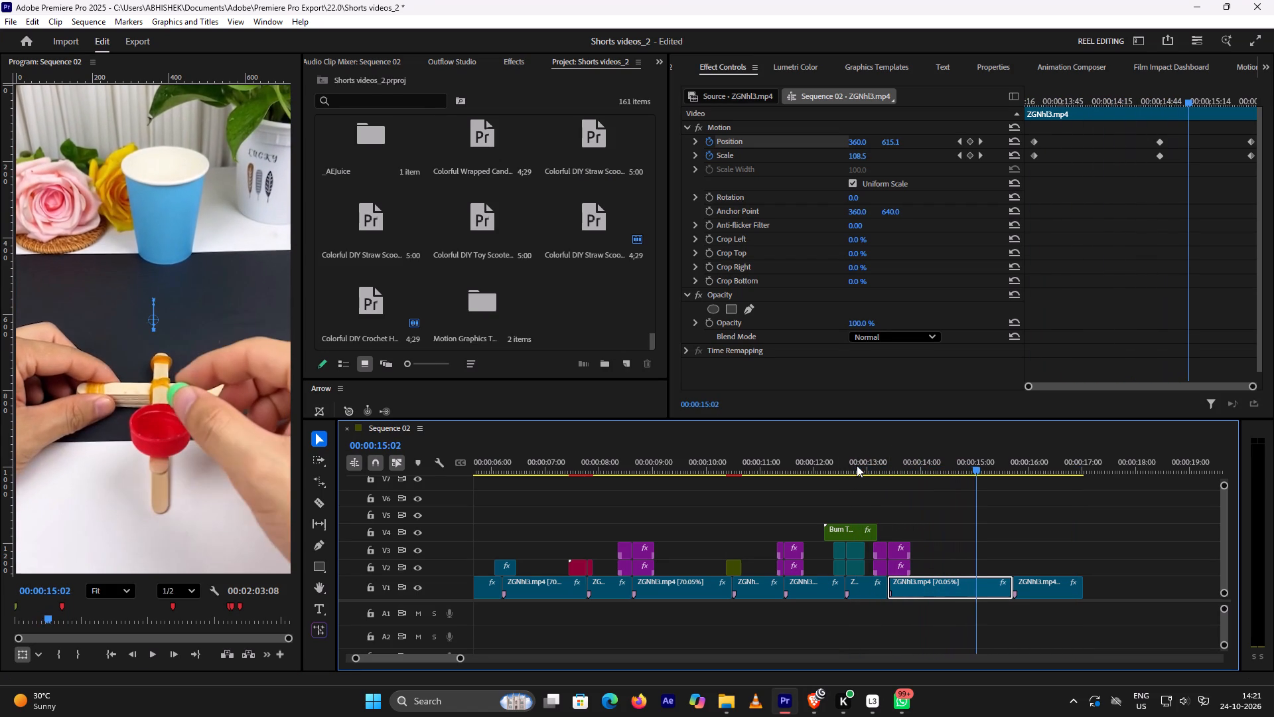
key("space")
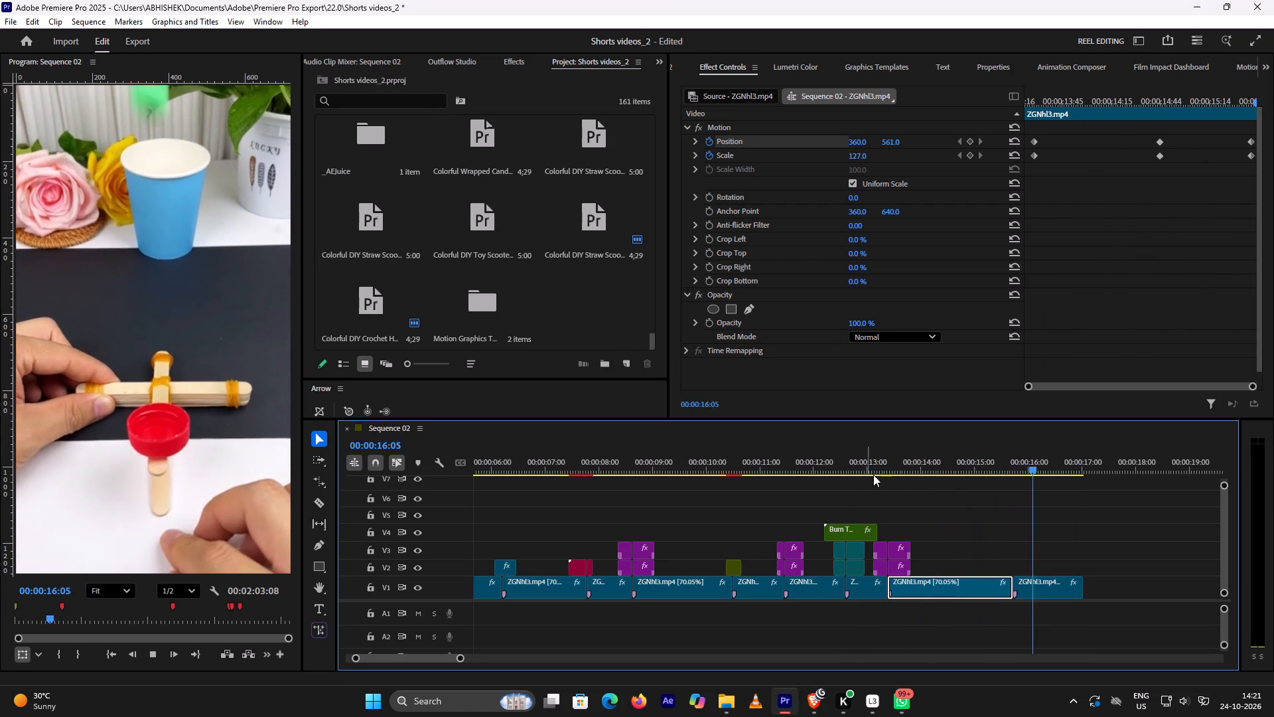
key("space")
left_click(990, 465)
key("space")
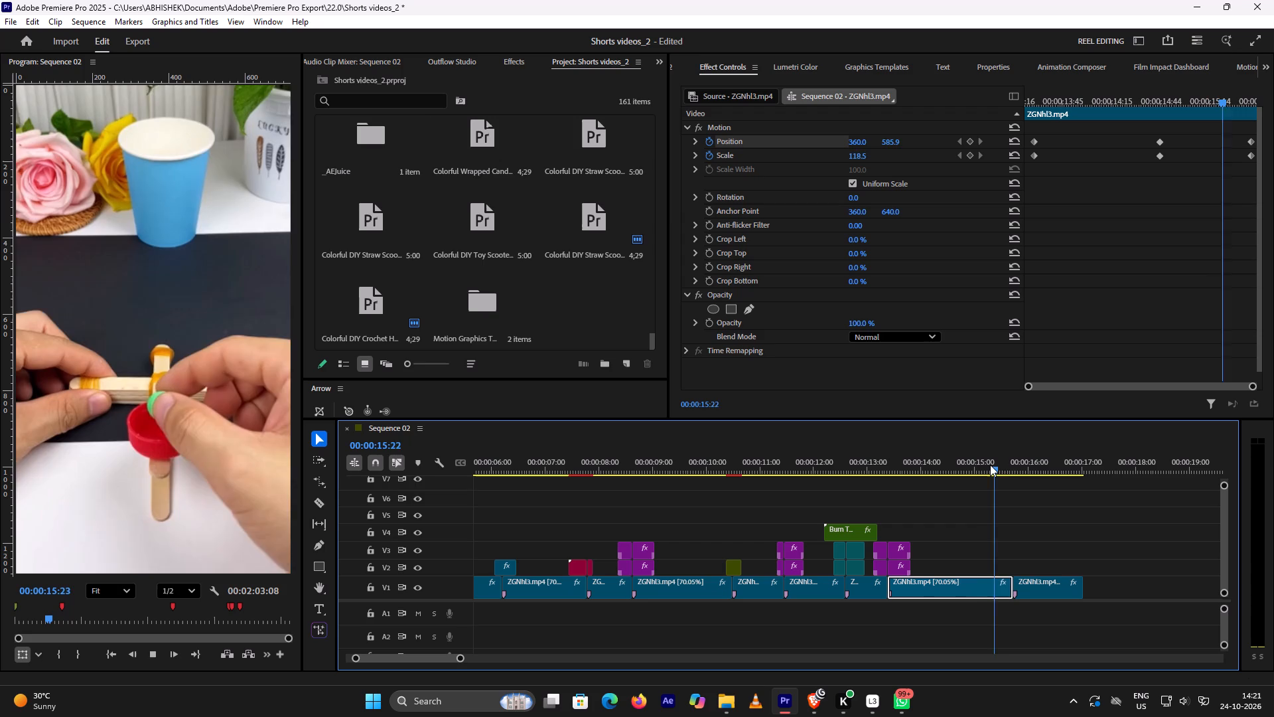
key("space")
left_click(914, 465)
key("space")
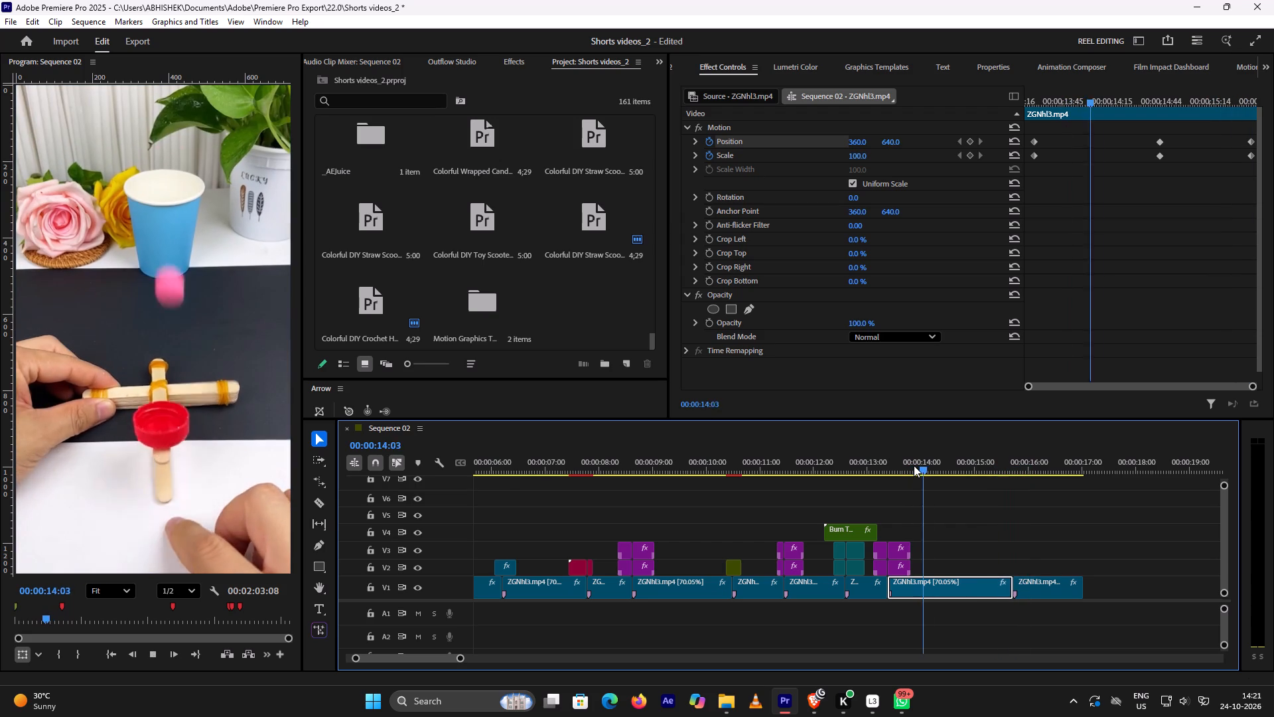
key("space")
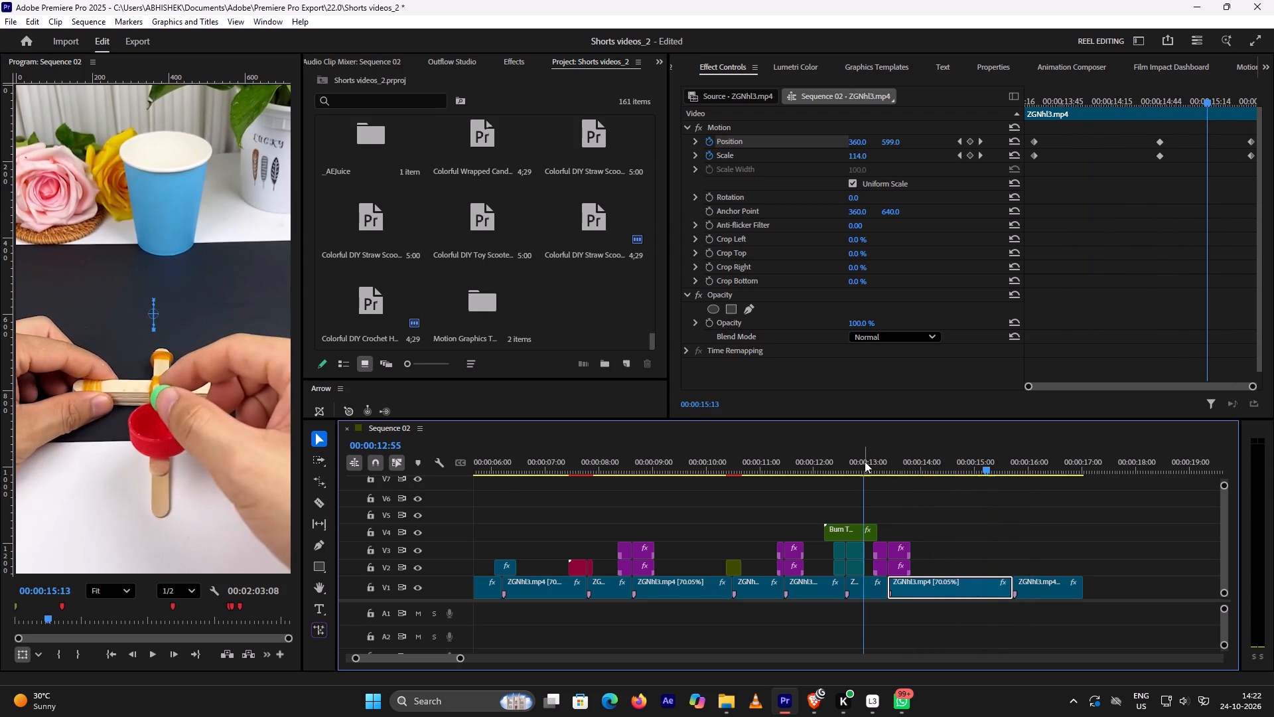
Play from before the second-to-last V1 clip and scrub its end, examining the cut where a transition is missing.
left_click(865, 461)
key("space")
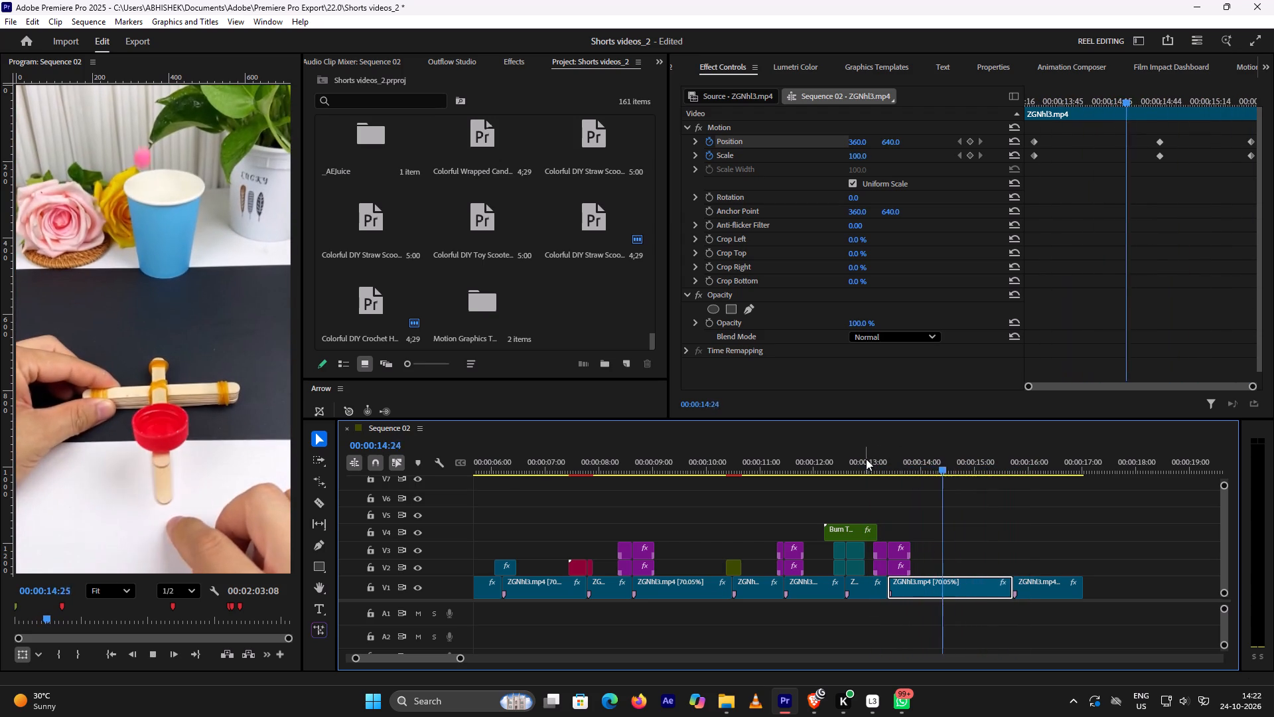
key("space")
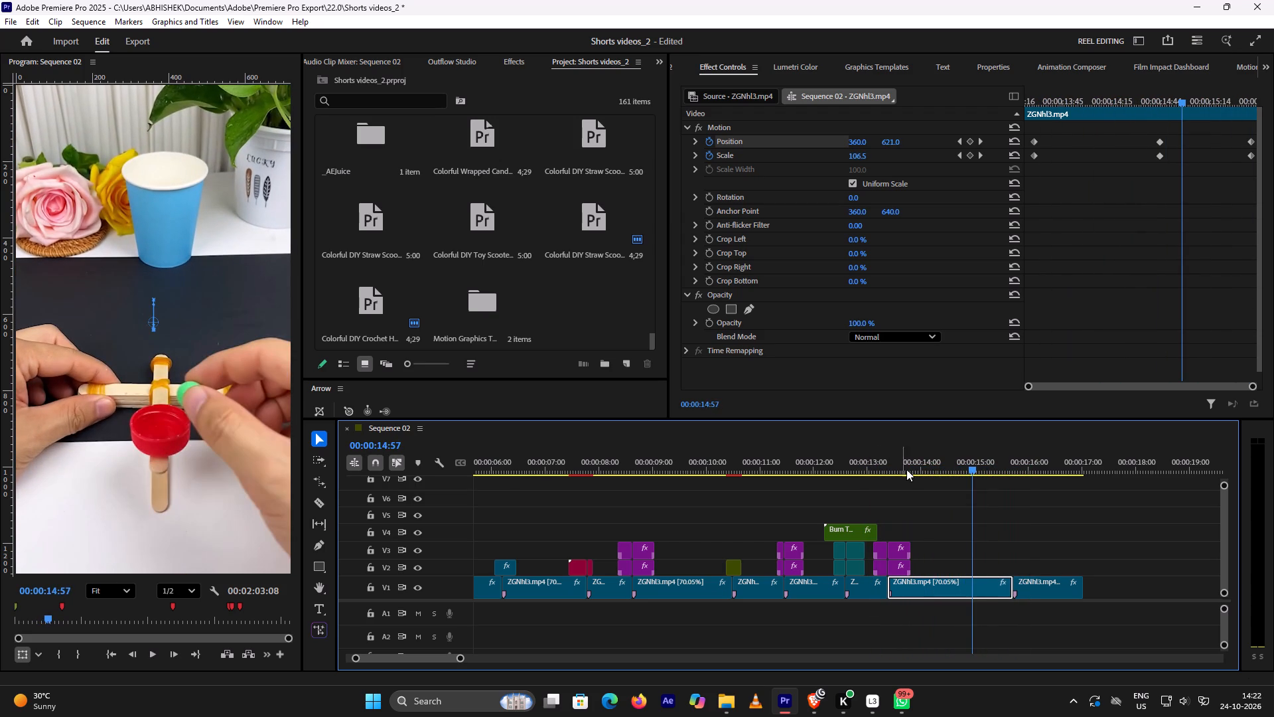
key("space")
key("space")
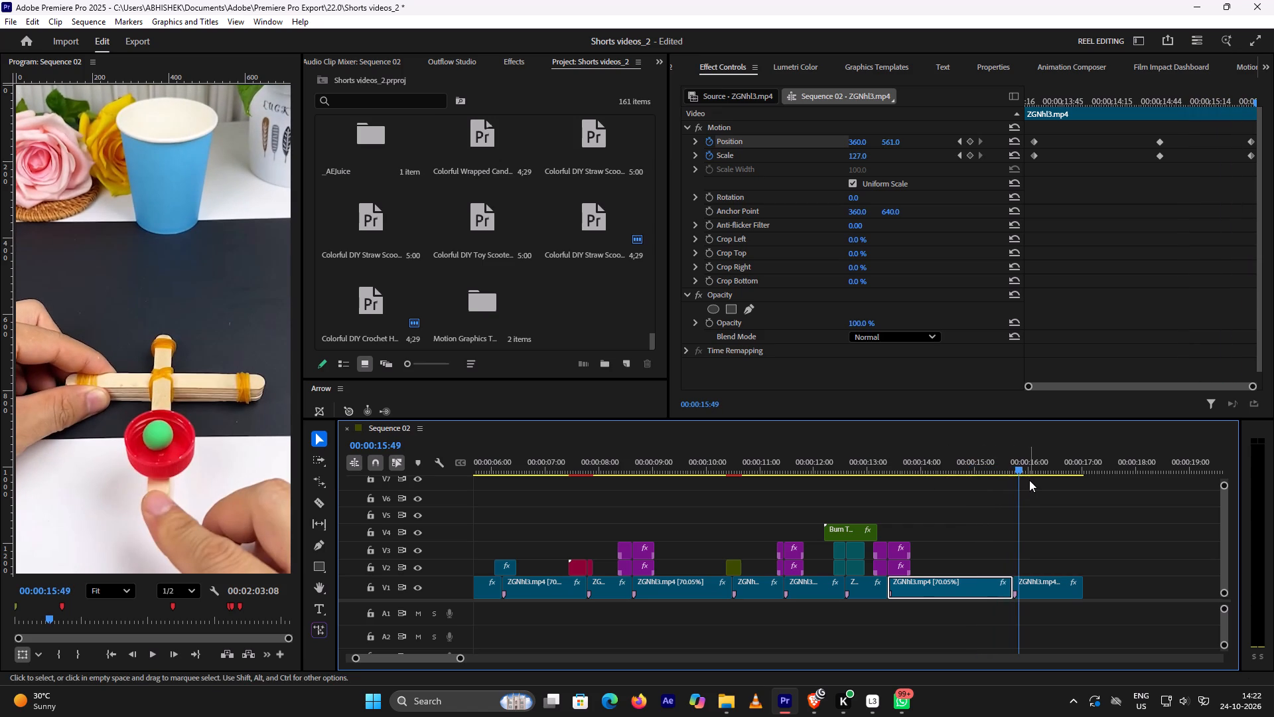
left_click_drag(1020, 472, 1009, 479)
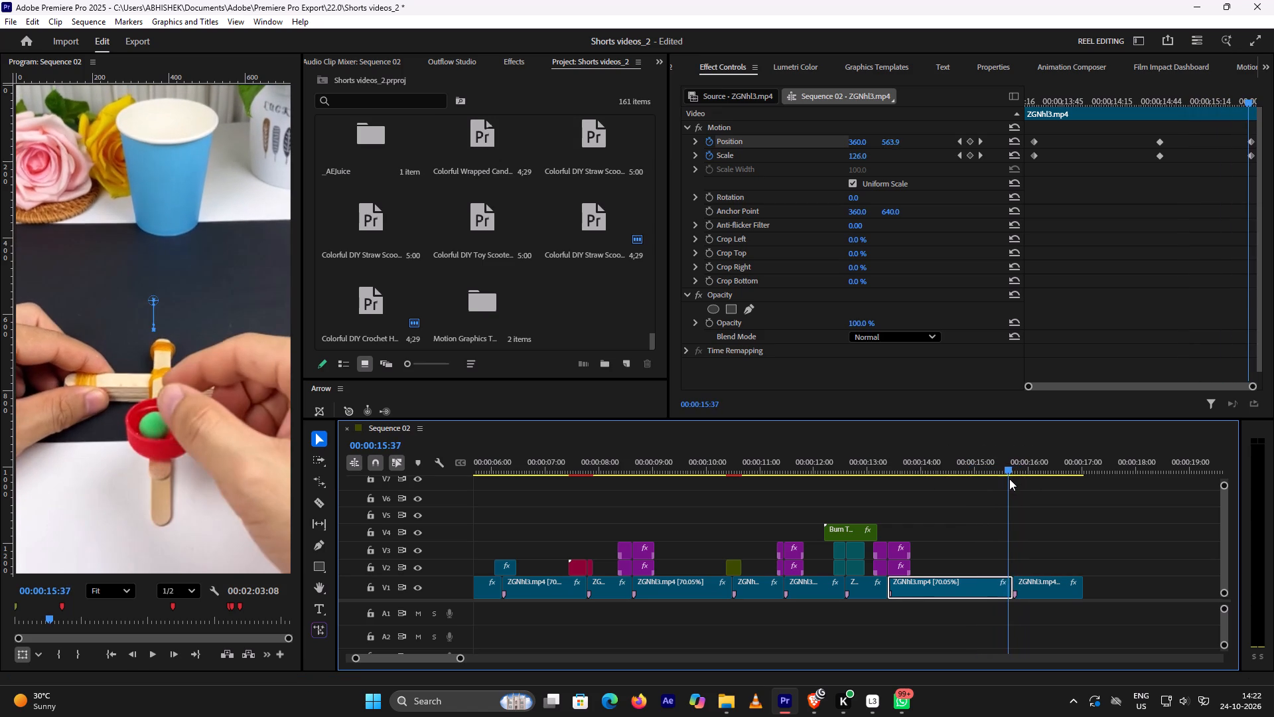
Copy the Spl - Shake Hit Long - 6x transition from around 10:30 onto V2 over the cut between the final two V1 clips.
left_click_drag(1009, 479, 725, 469)
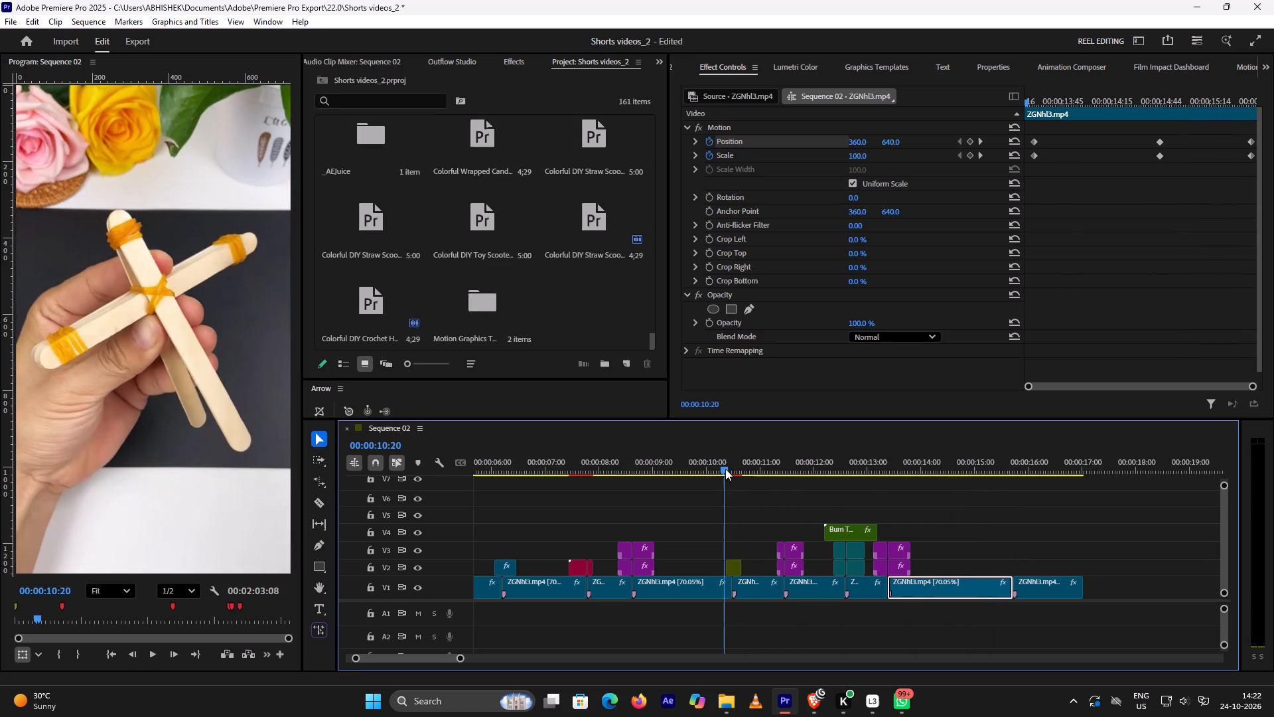
left_click_drag(725, 469, 739, 469)
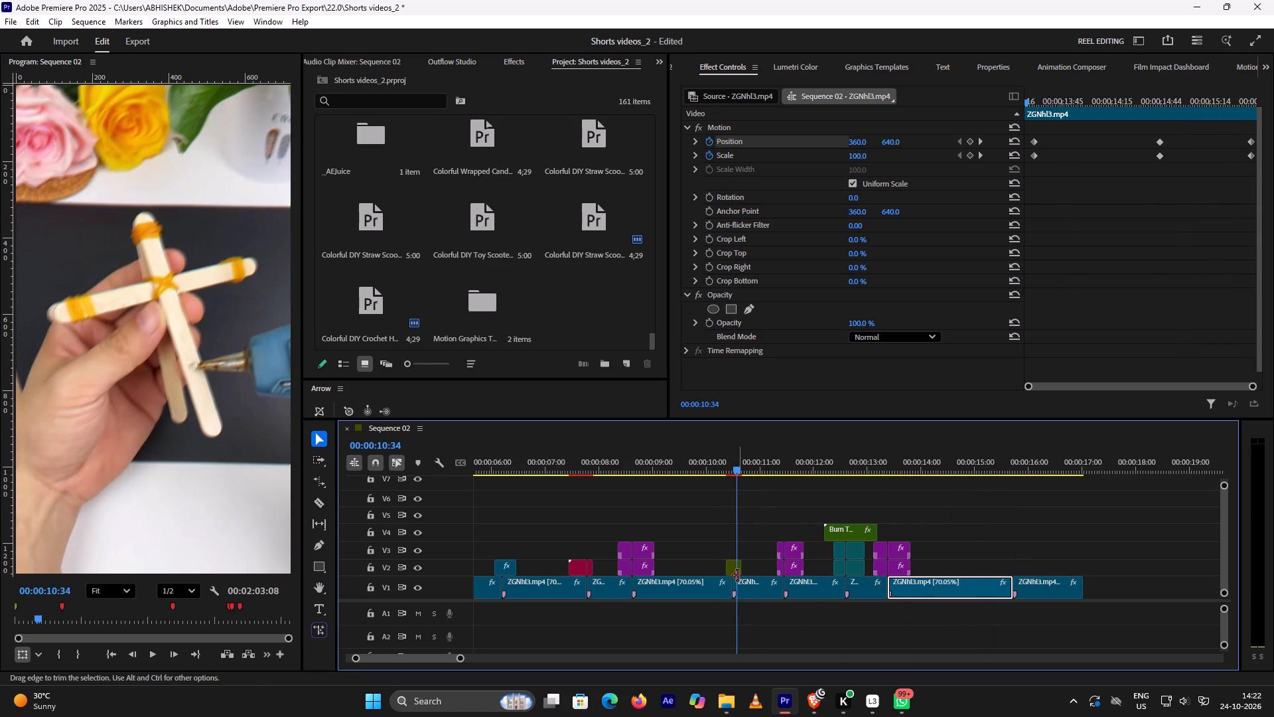
left_click(733, 570, "alt")
left_click_drag(733, 570, 1011, 564, "alt")
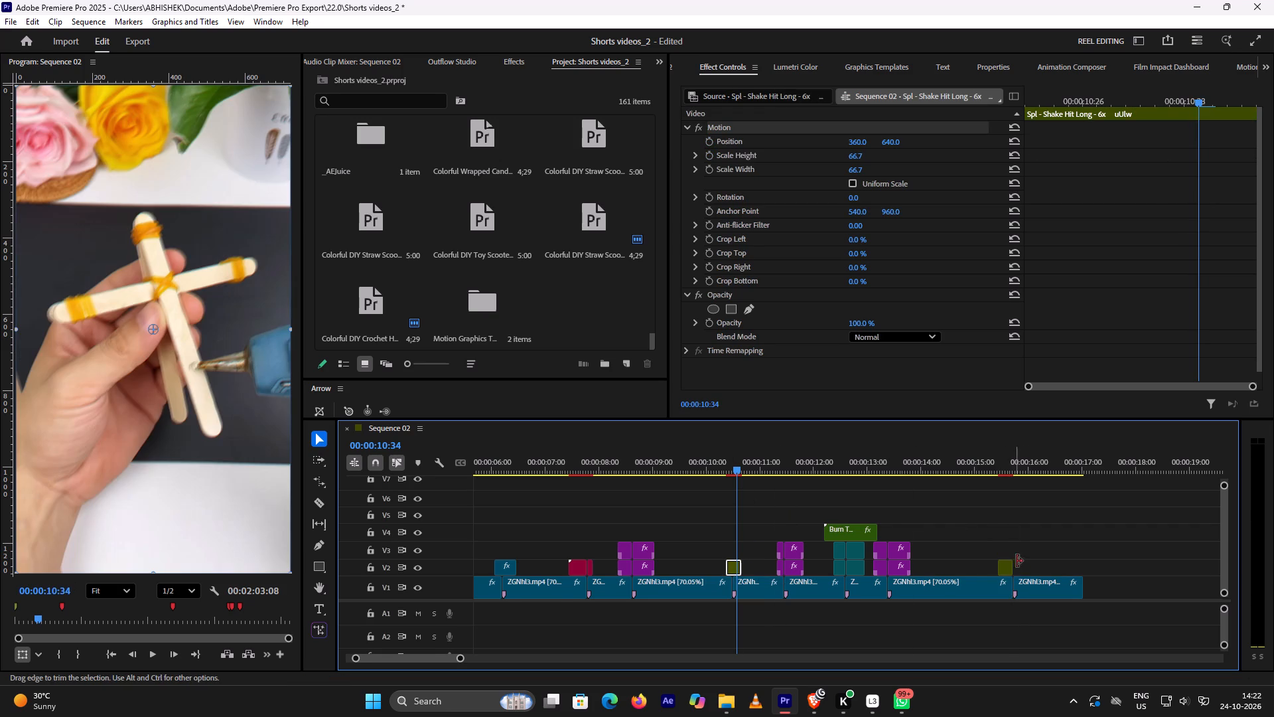
scroll(1037, 554, "up", 3)
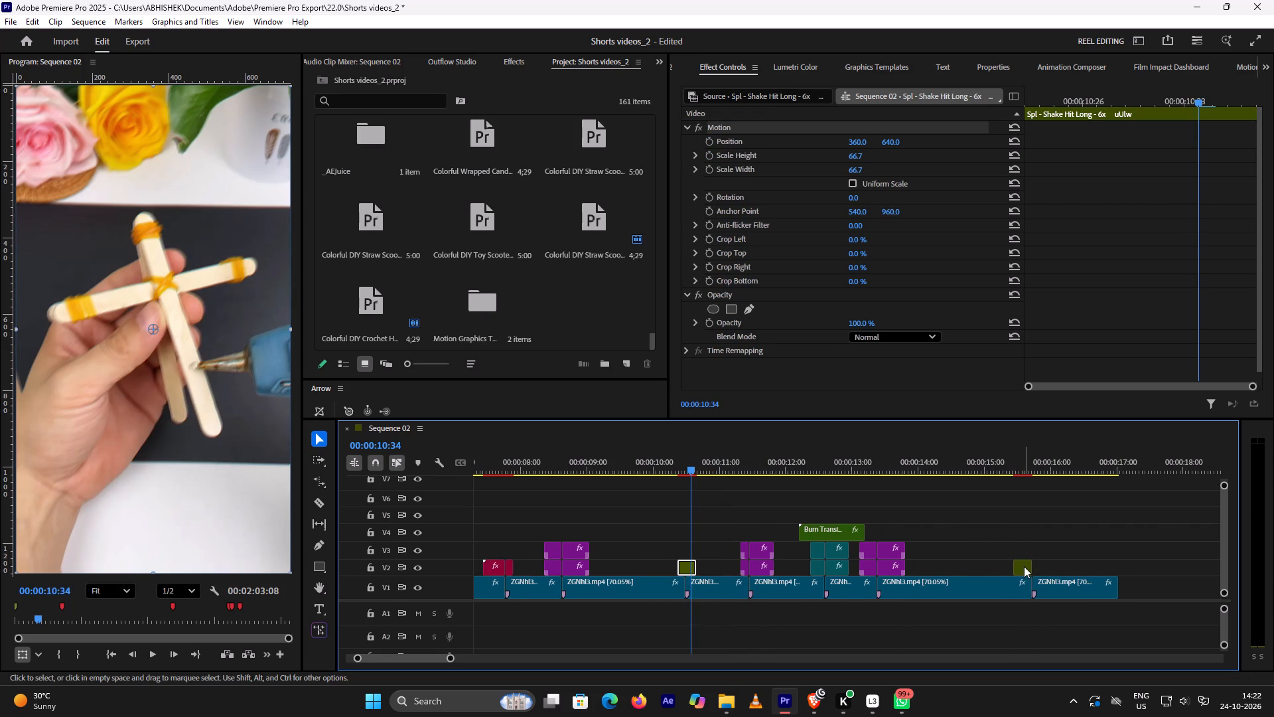
left_click_drag(1024, 568, 1034, 568)
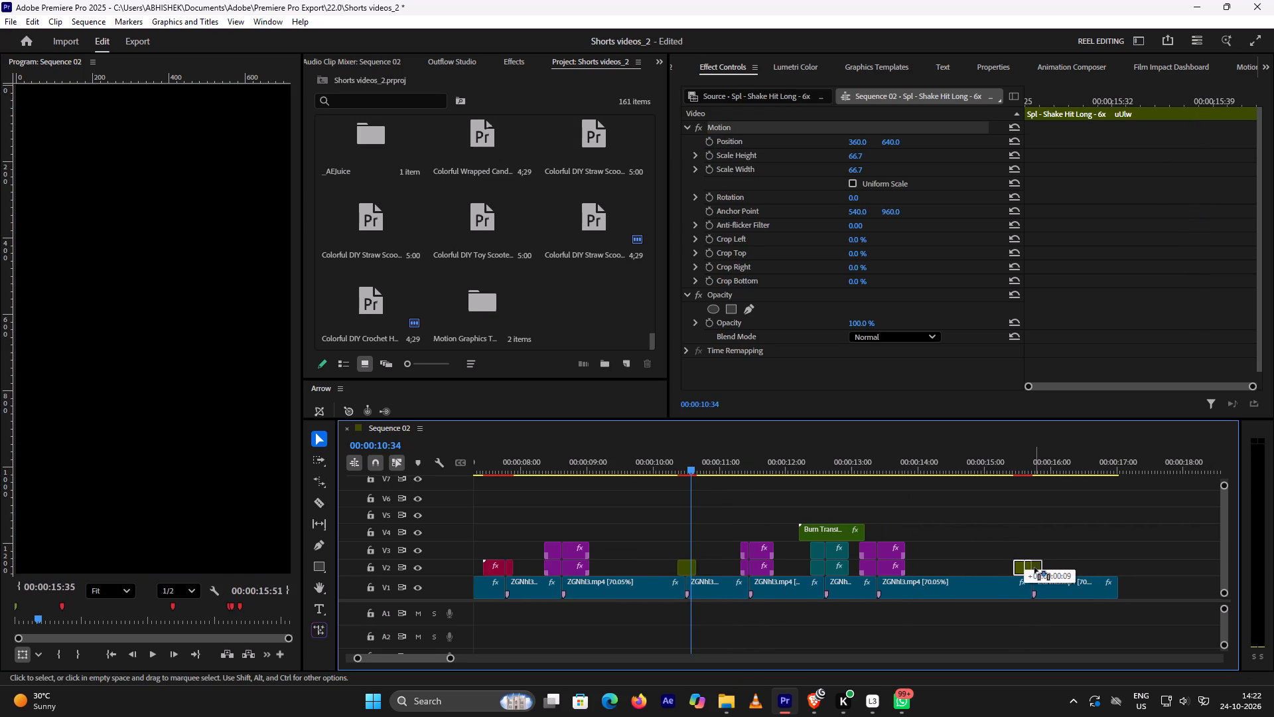
left_click_drag(1034, 568, 1034, 567)
Play back the copied shake transition over the last V1 cut, including a run-up from the Burn transition.
left_click(1016, 463)
key("space")
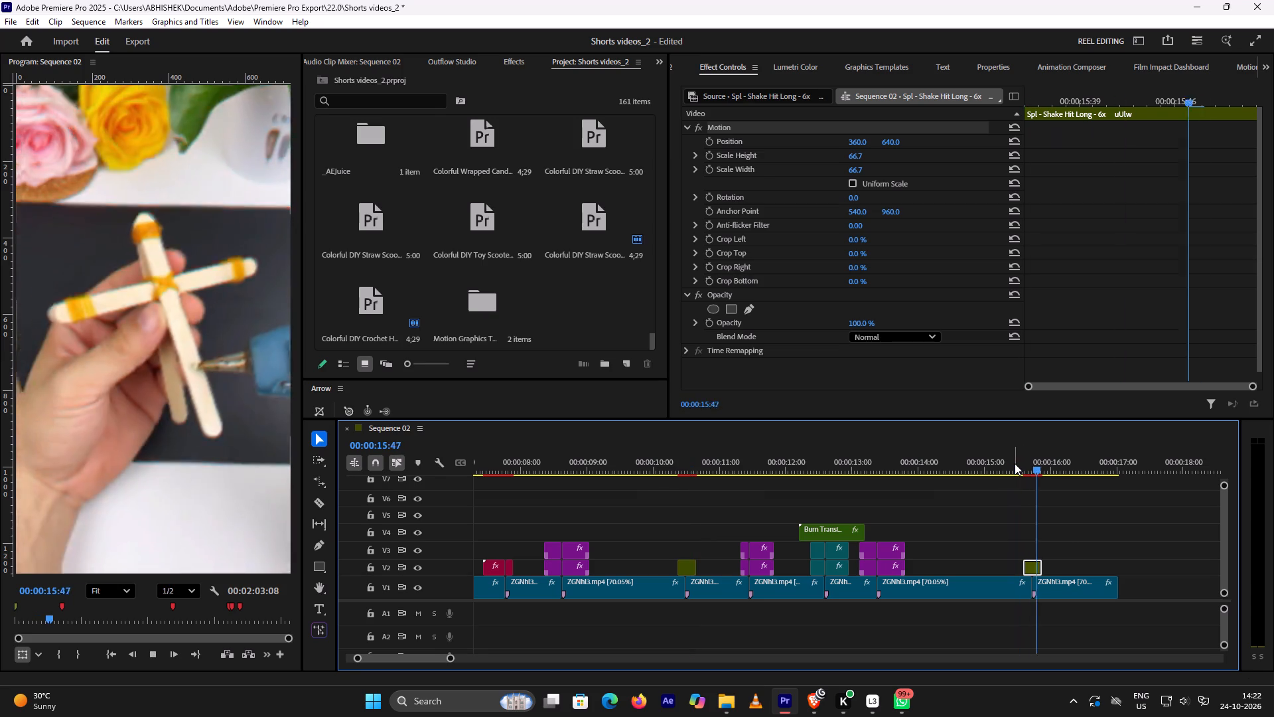
key("space")
left_click(1015, 463)
key("space")
key("space")
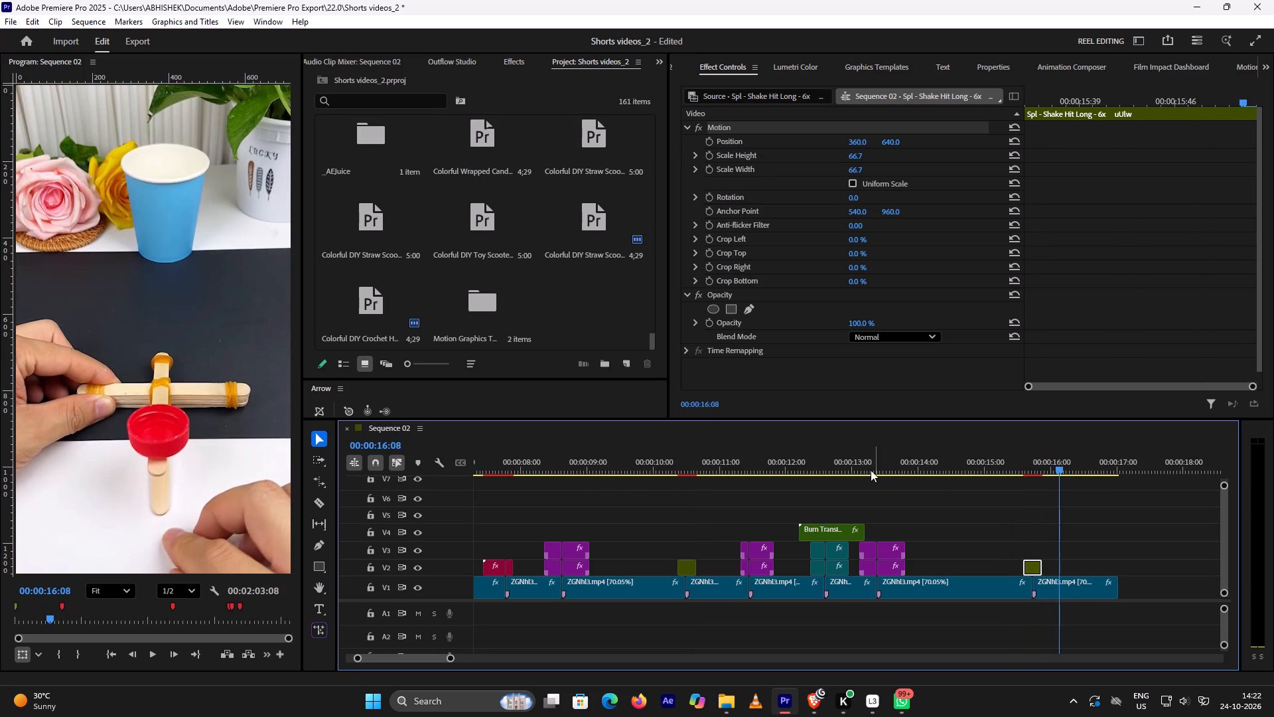
left_click(832, 459)
key("space")
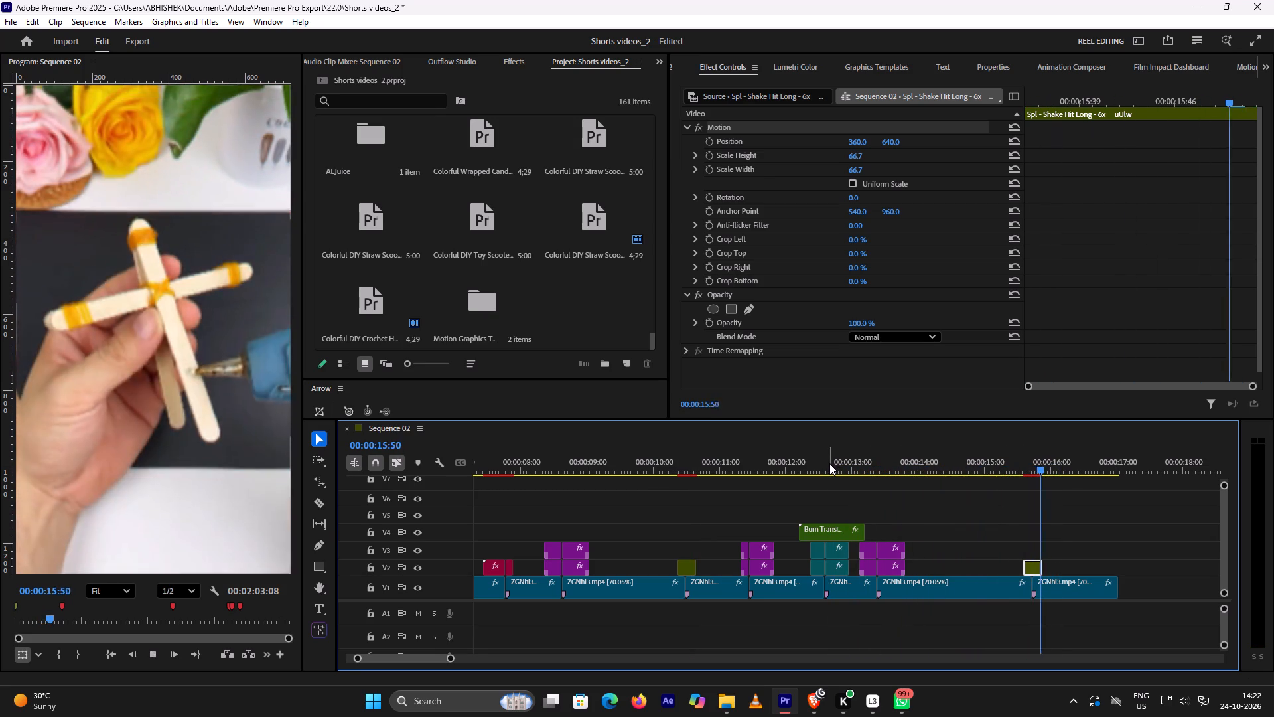
key("space")
Replay the shake transition from shortly before the final V1 cut, examining what its clip displays over the footage.
left_click(1013, 451)
key("space")
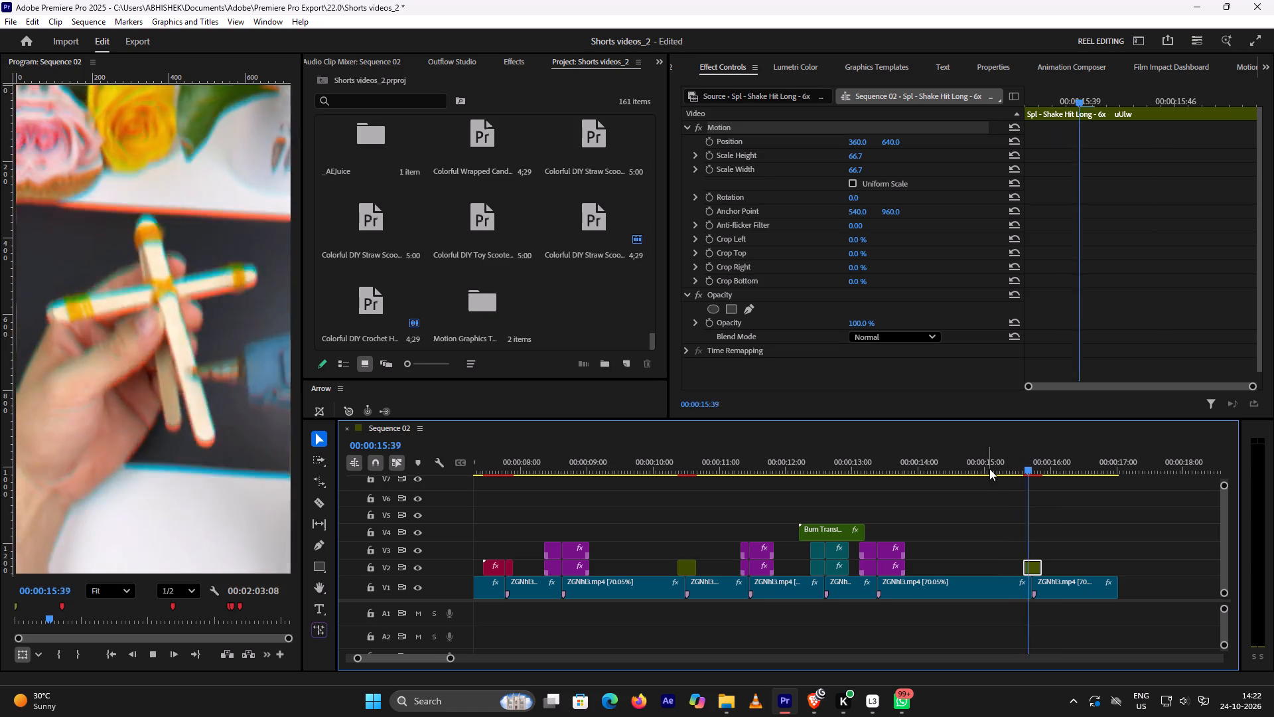
key("space")
left_click(986, 473)
key("space")
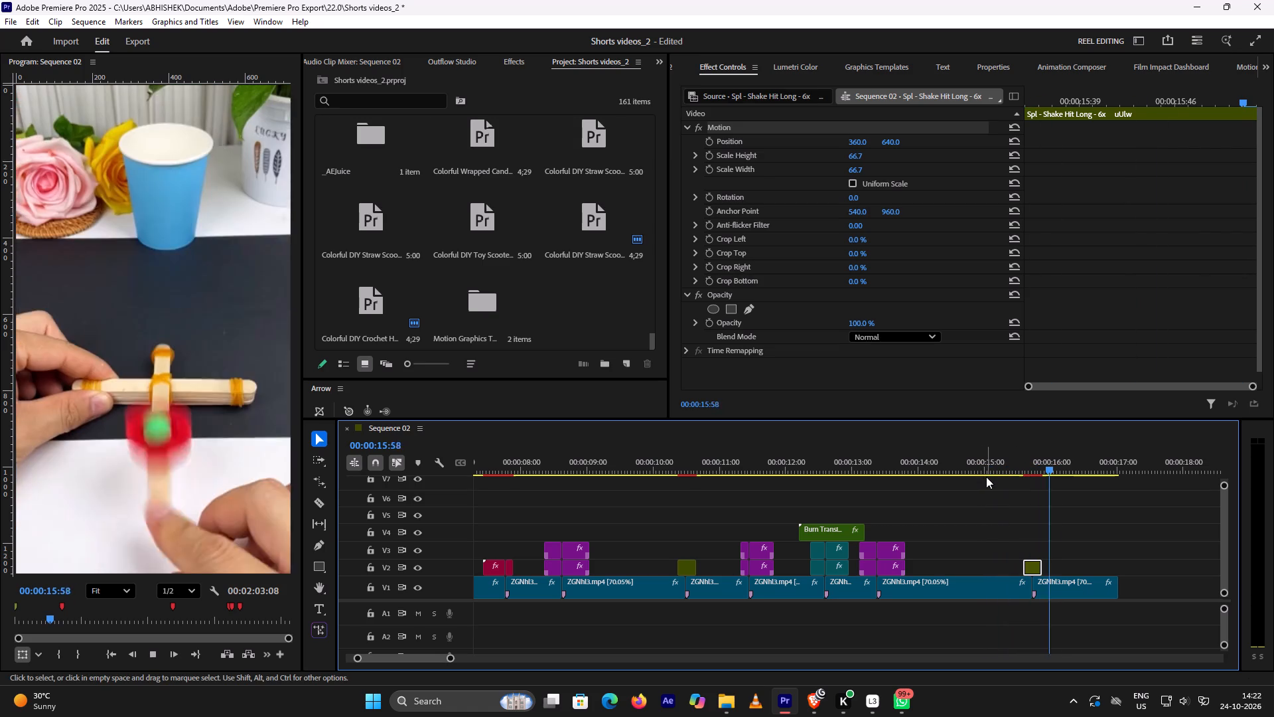
key("space")
left_click(986, 467)
key("space")
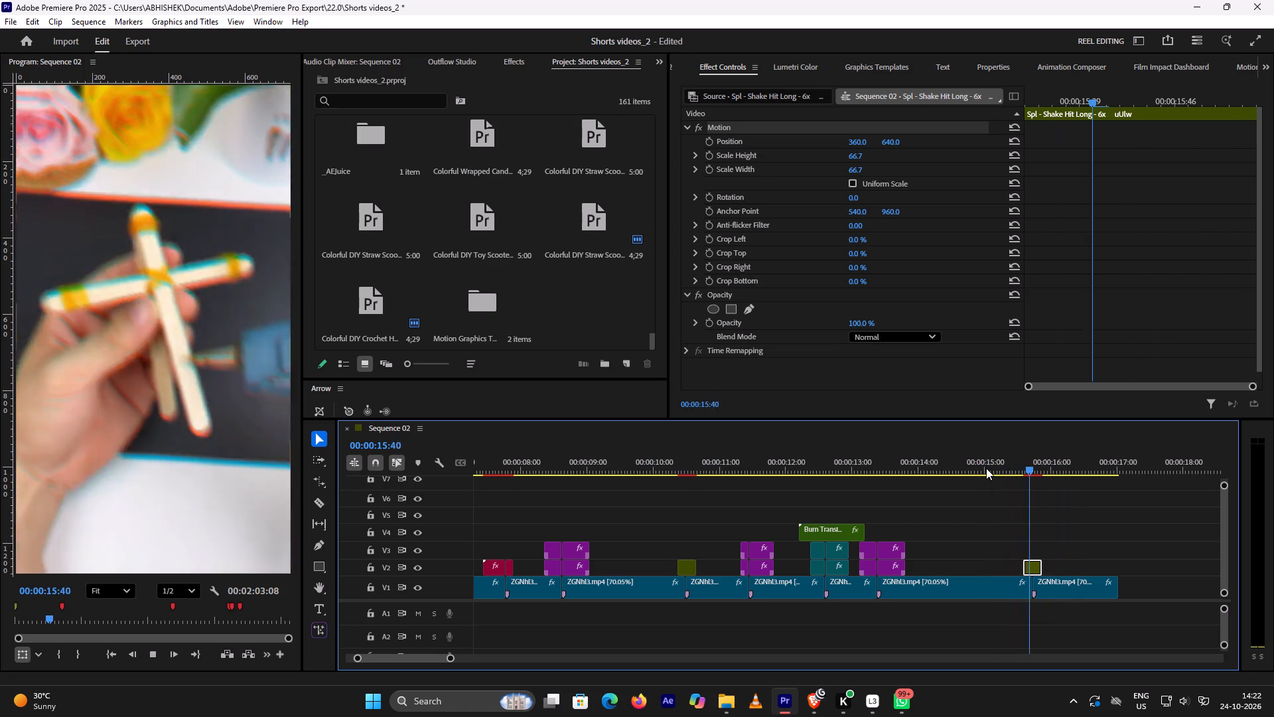
key("space")
left_click(985, 469)
key("space")
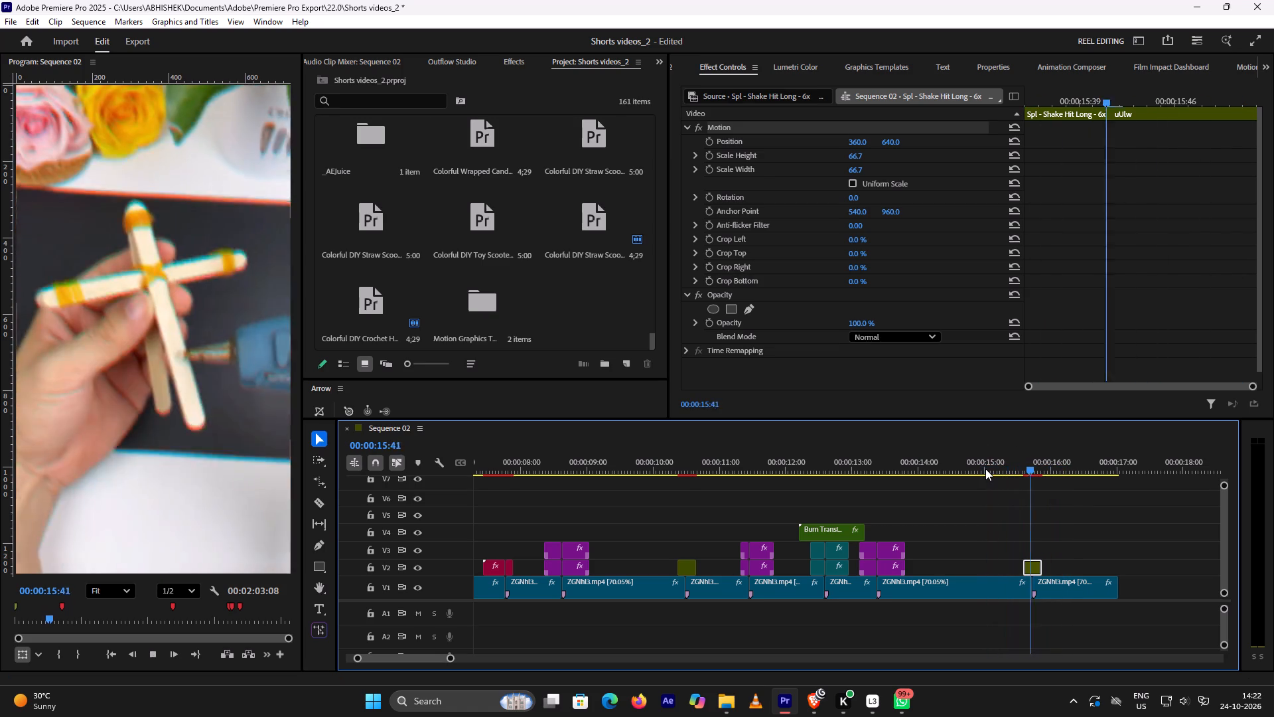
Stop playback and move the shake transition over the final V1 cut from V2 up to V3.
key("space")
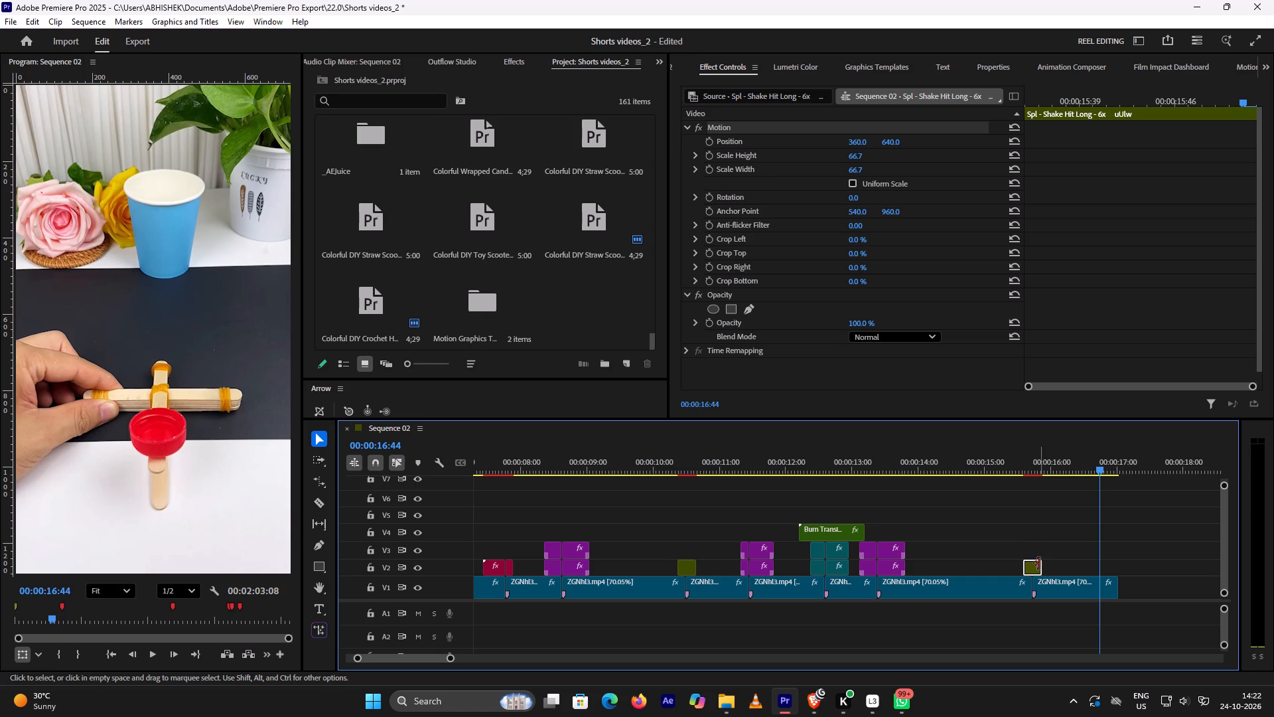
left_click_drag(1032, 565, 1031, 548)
Scrub and play through the shake transition on V3, comparing it with the original shake transition around 10:30.
left_click(1013, 465)
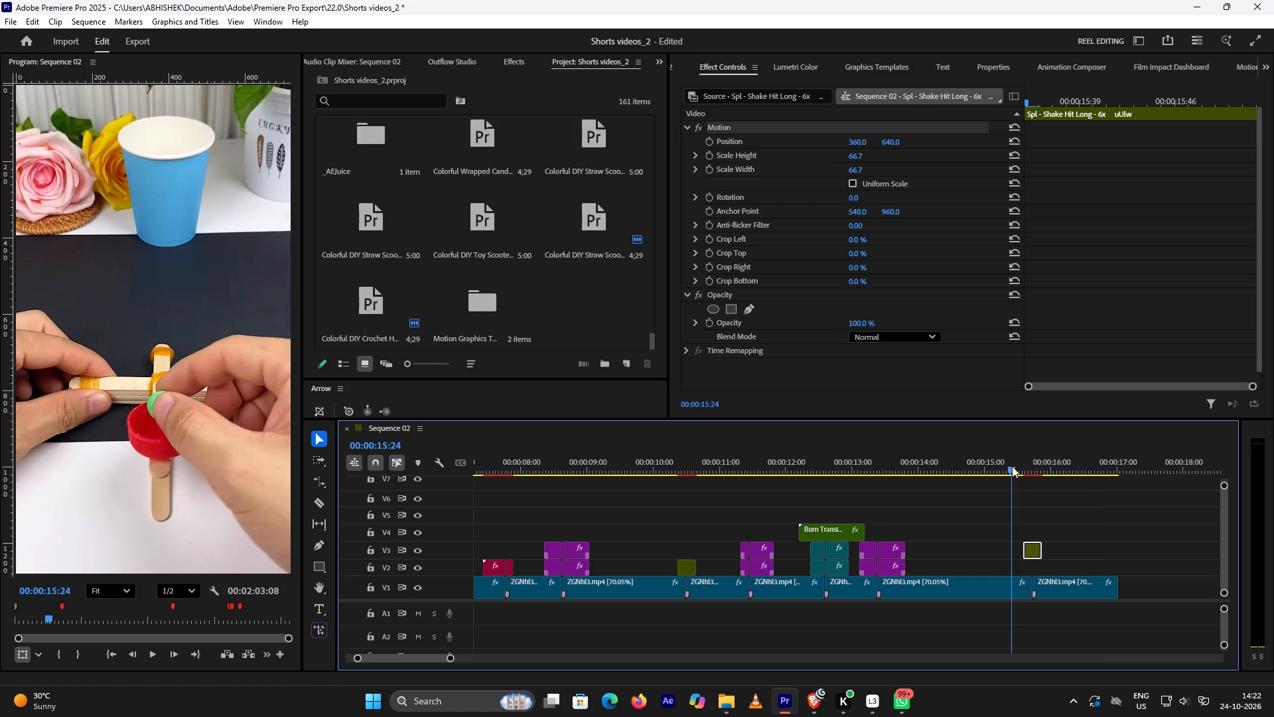
left_click_drag(1010, 469, 1036, 475)
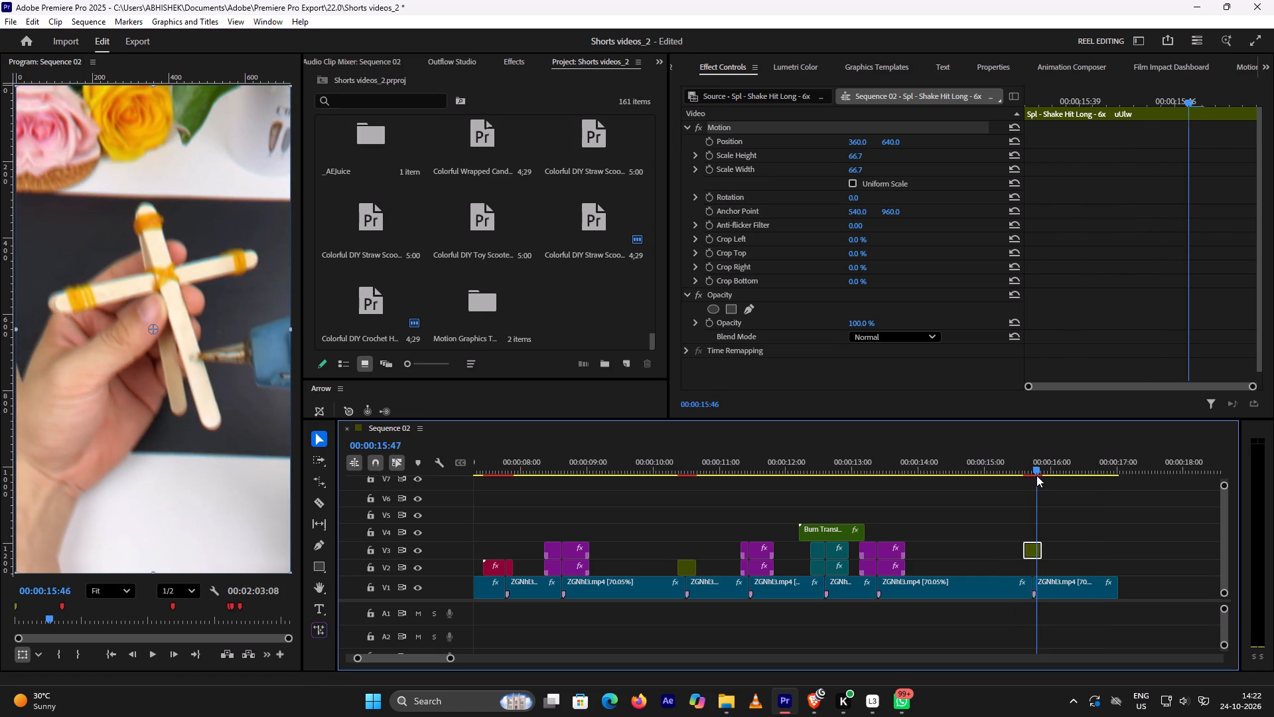
left_click_drag(1036, 475, 671, 467)
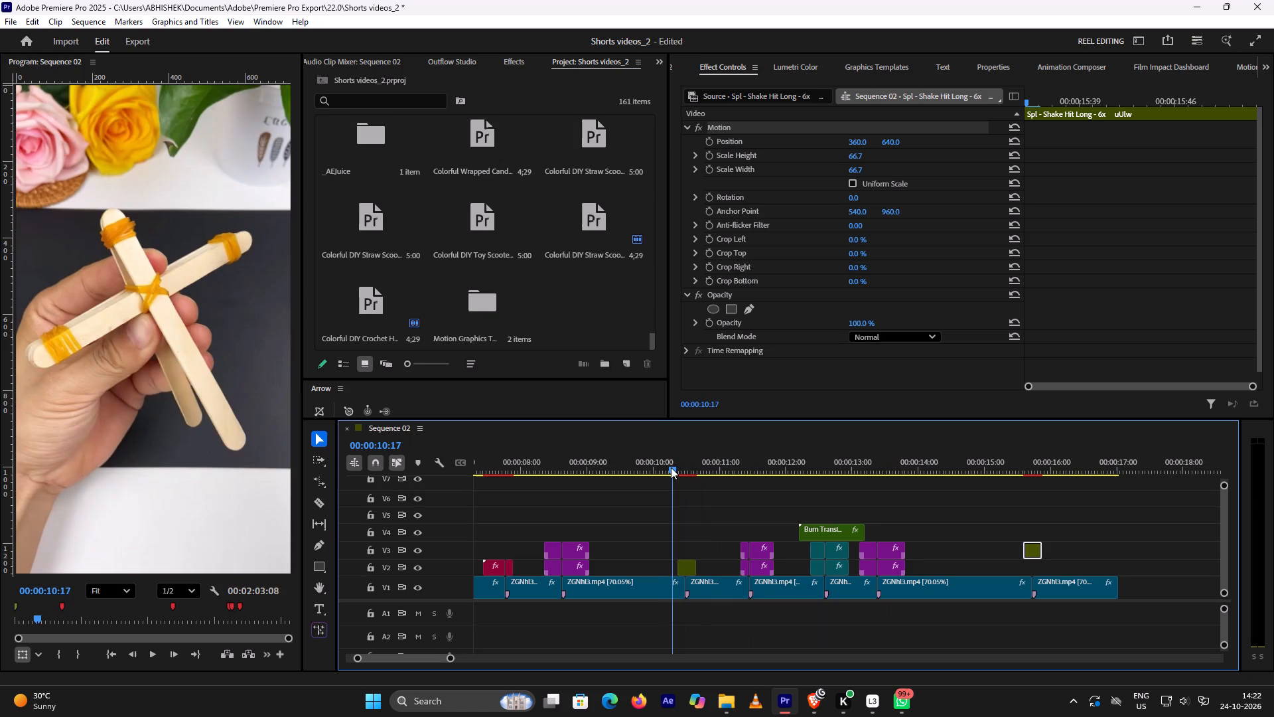
left_click_drag(671, 467, 696, 477)
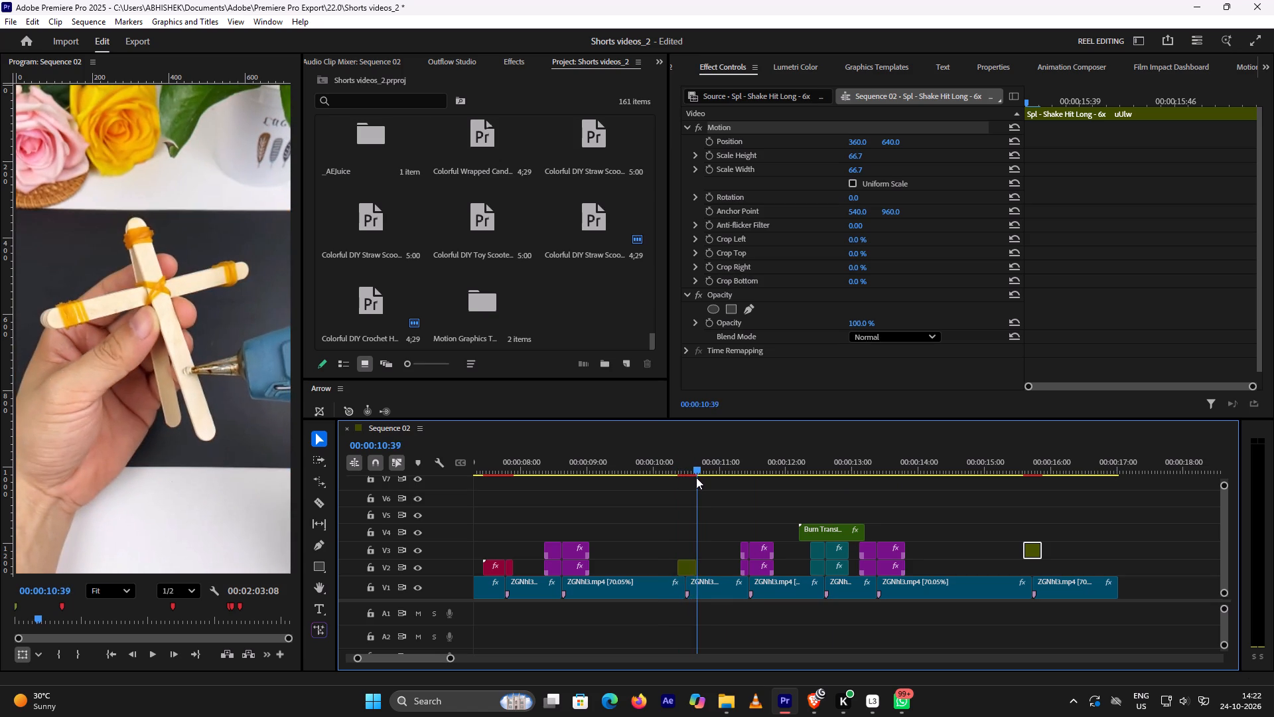
left_click_drag(696, 477, 705, 481)
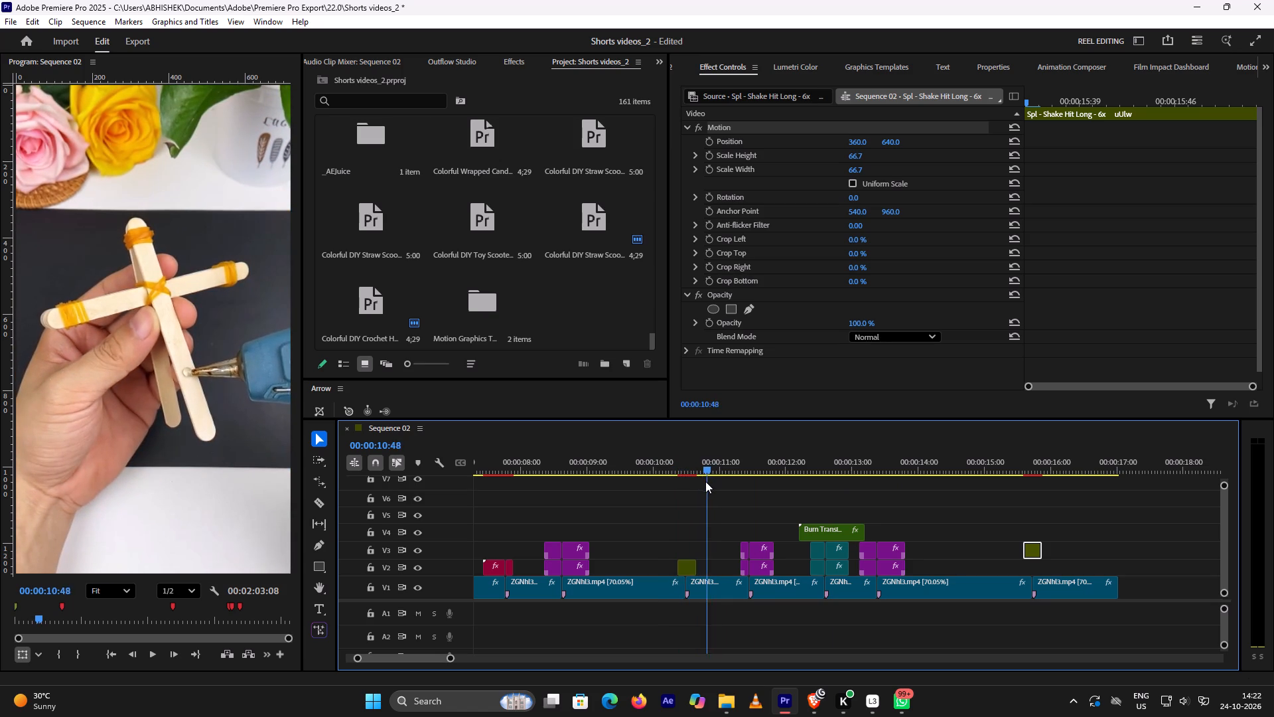
left_click_drag(705, 481, 1032, 480)
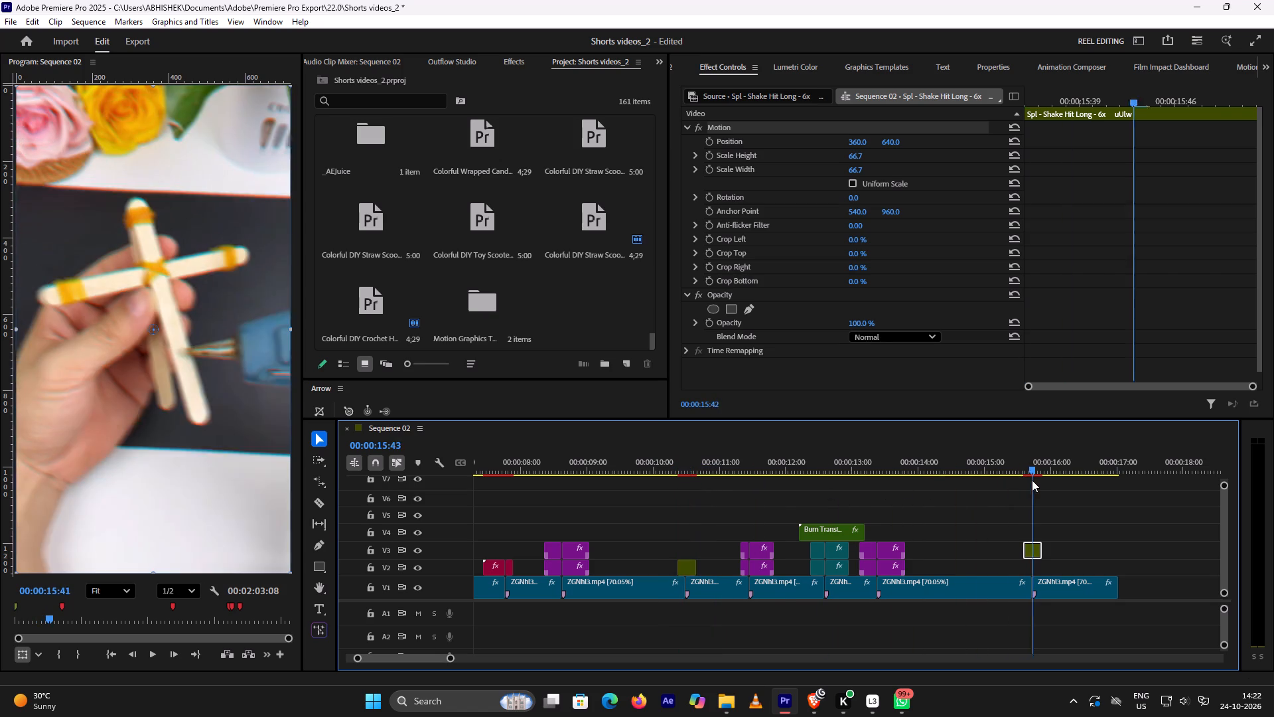
left_click_drag(1032, 480, 1036, 482)
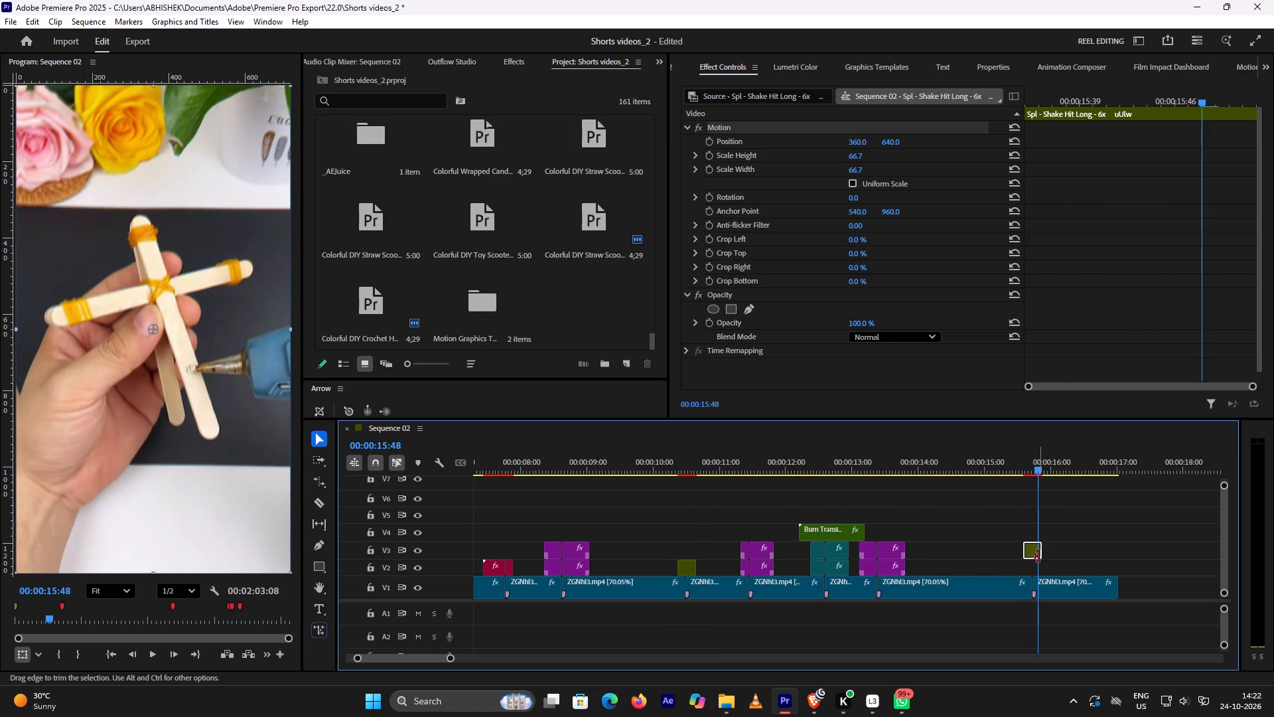
left_click(1003, 463)
key("space")
key("space")
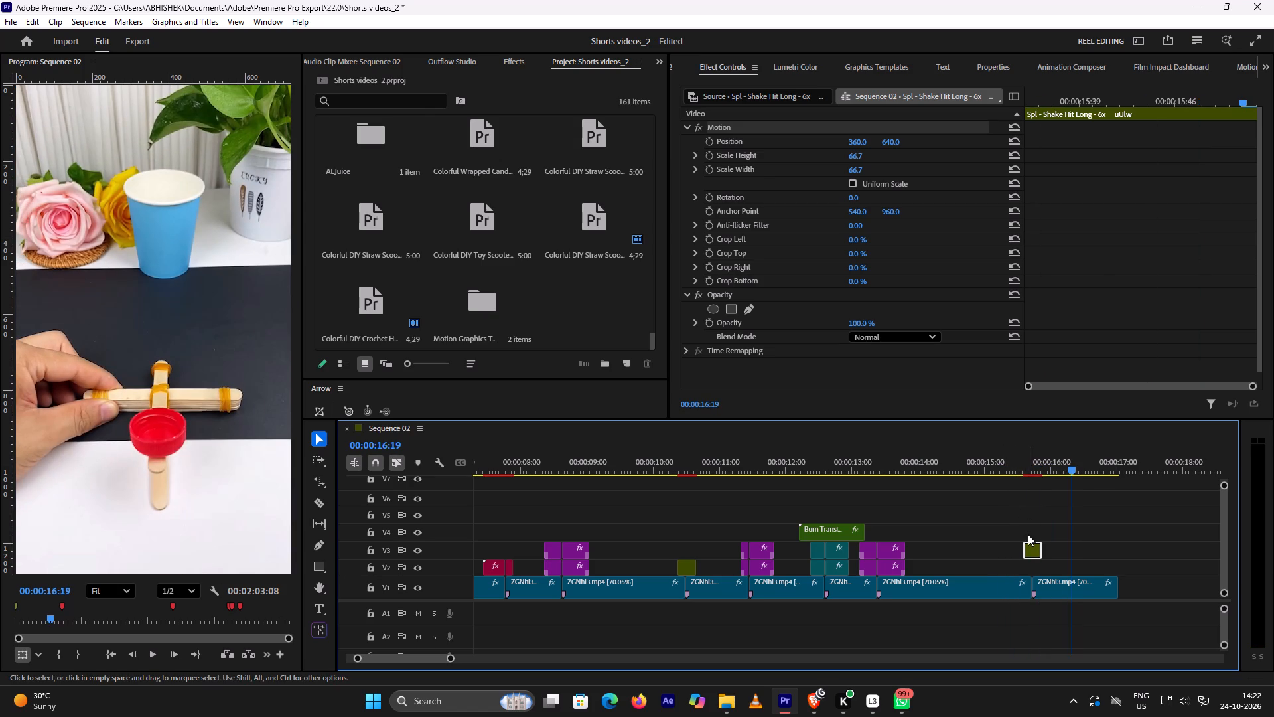
Delete the copied Spl - Shake Hit Long - 6x transition from V3 above the final V1 cut.
left_click(1029, 552)
left_click(1031, 552)
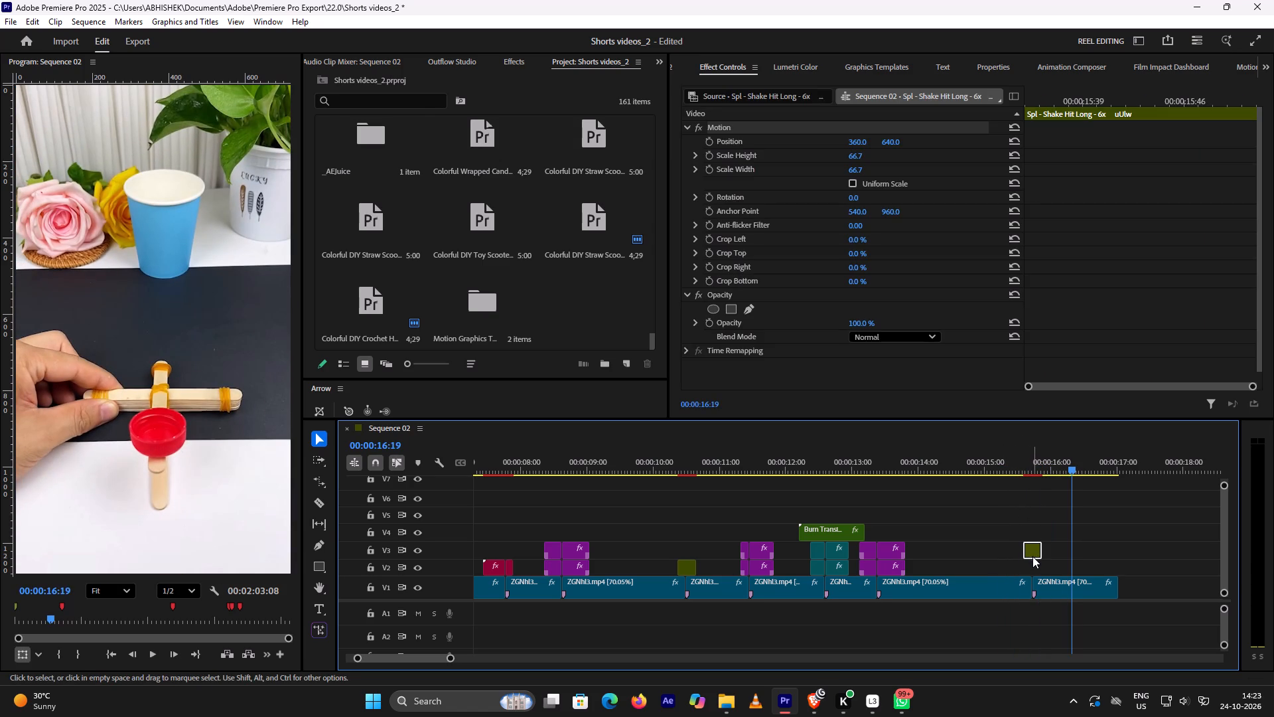
key("Delete")
Browse the Animation Composer transitions for one suited to the final V1 cut, replaying the footage around that cut.
left_click(1015, 453)
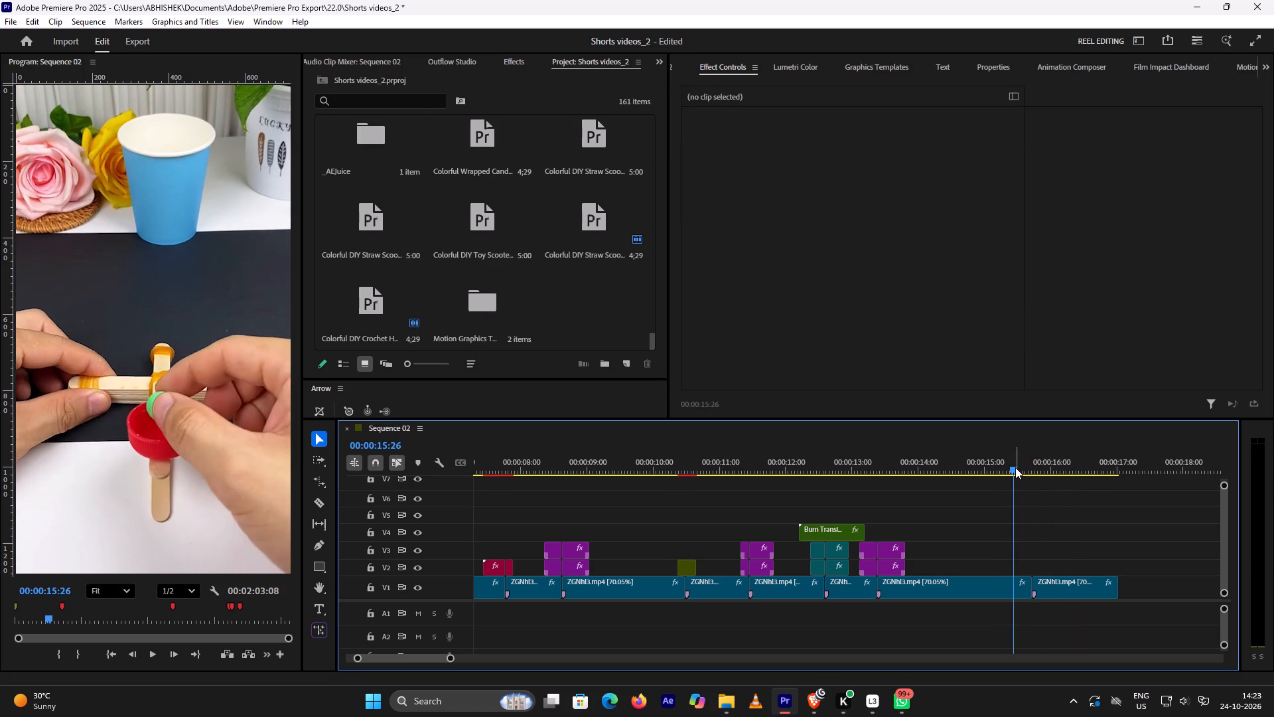
left_click_drag(1015, 467, 1030, 475)
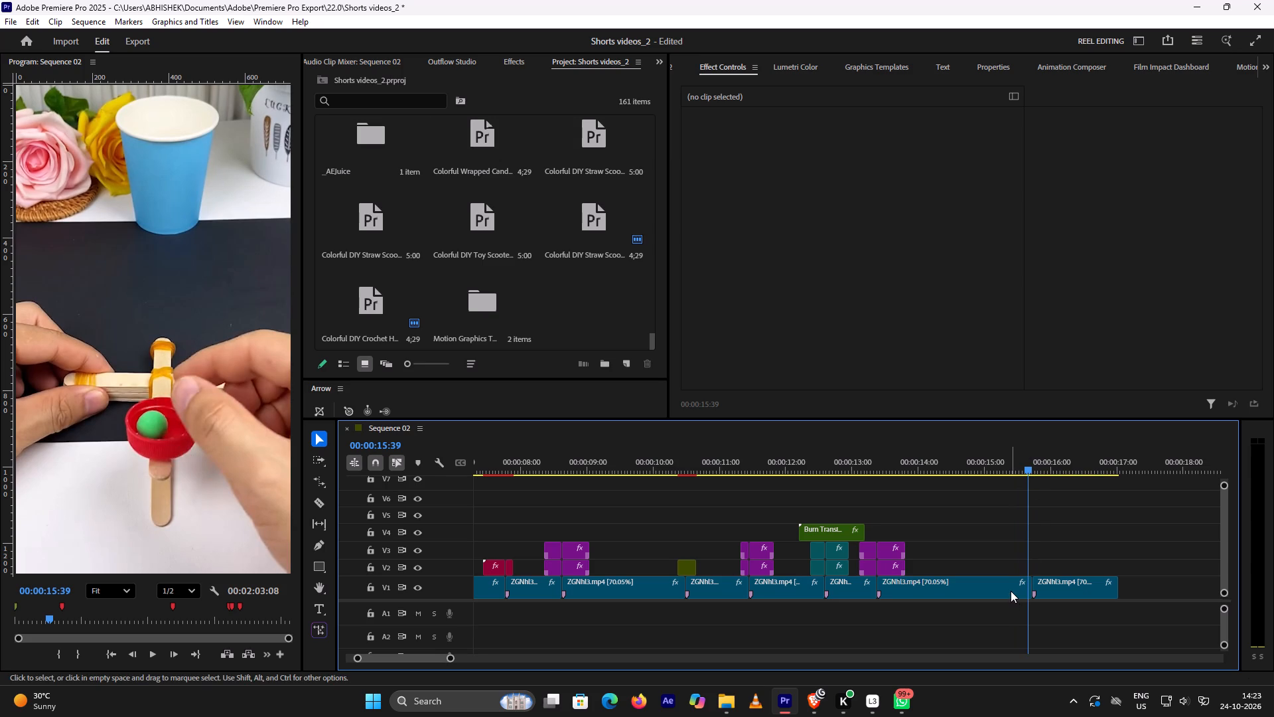
left_click(1011, 591)
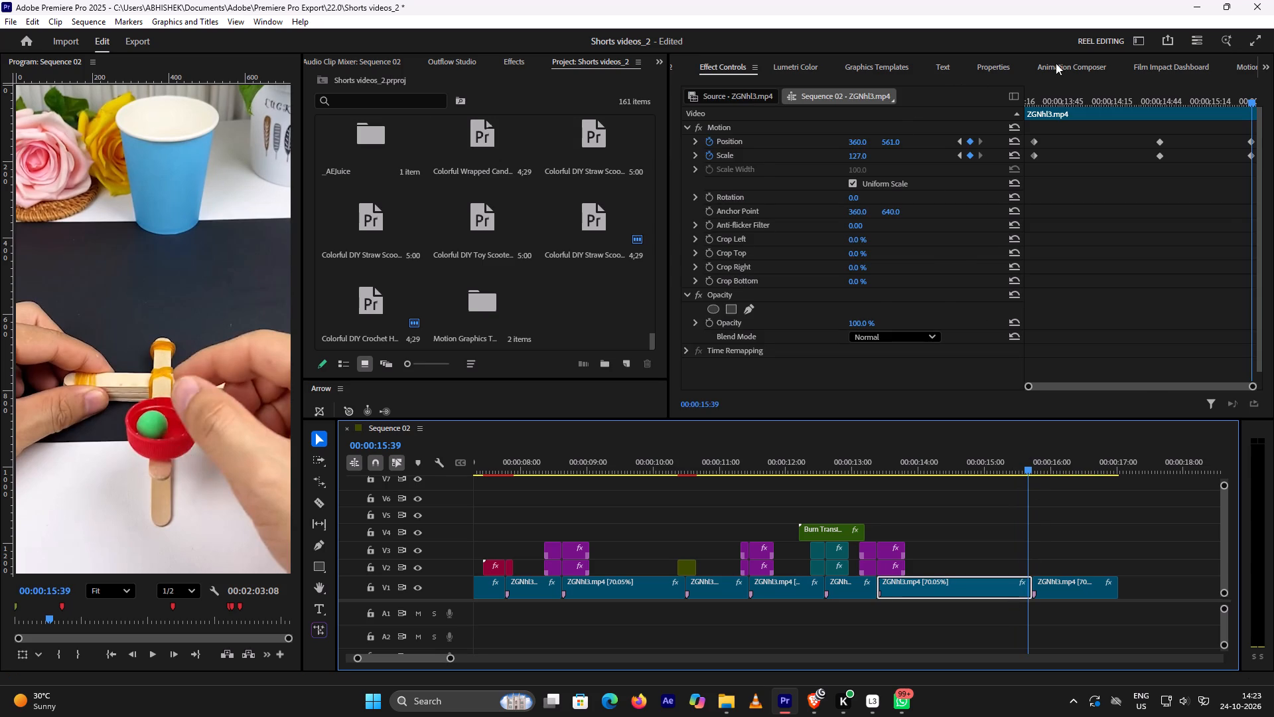
left_click(1058, 63)
scroll(958, 285, "up", 3)
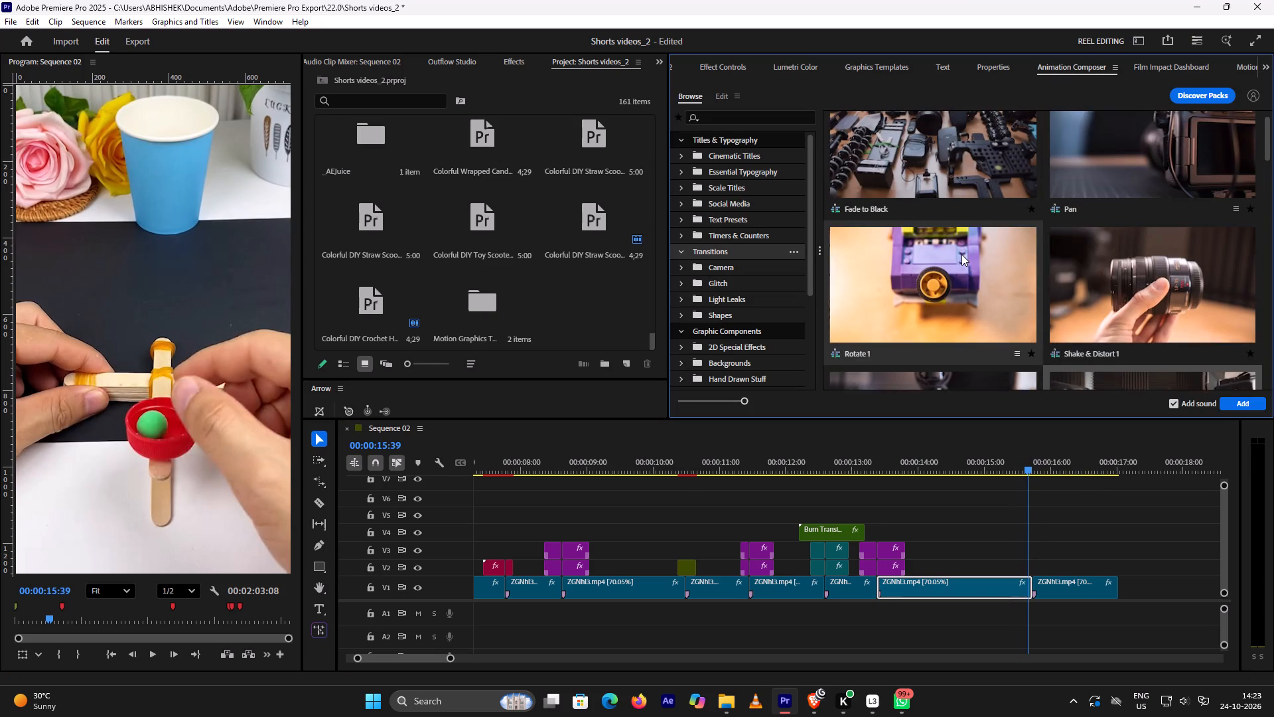
left_click(955, 291)
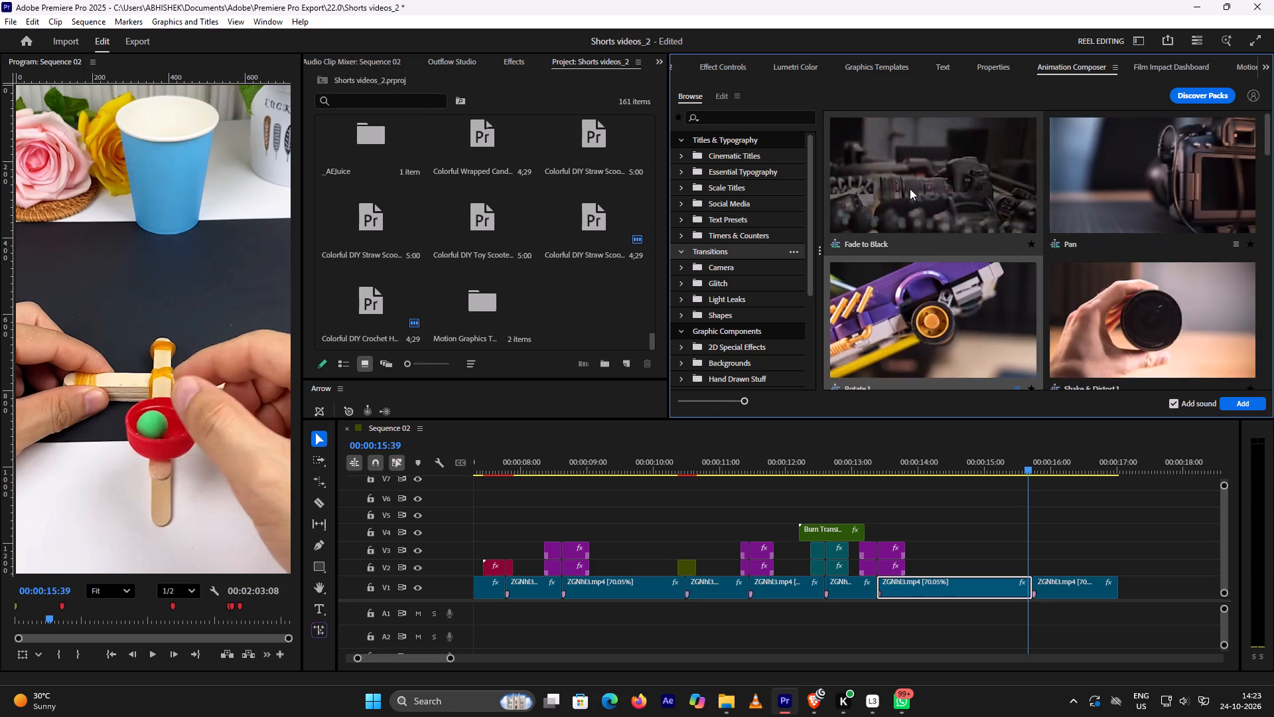
scroll(920, 195, "up", 1)
scroll(934, 209, "down", 3)
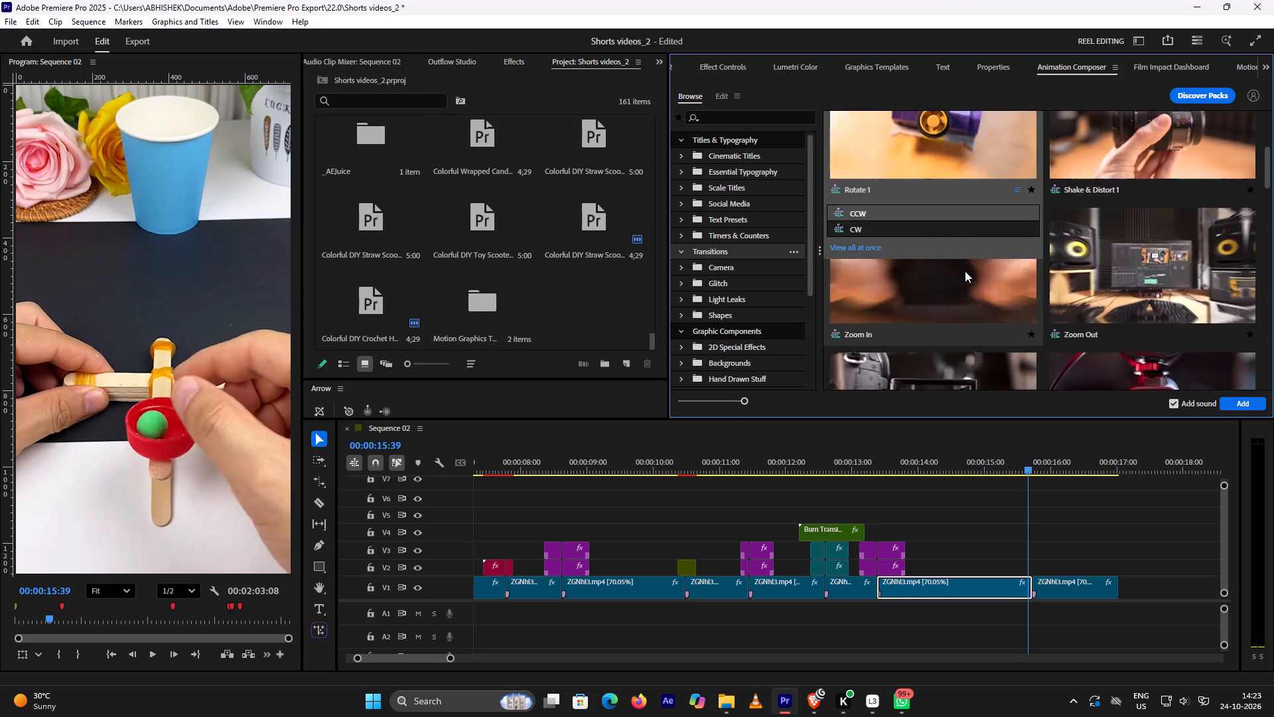
scroll(1099, 286, "down", 2)
scroll(981, 284, "down", 1)
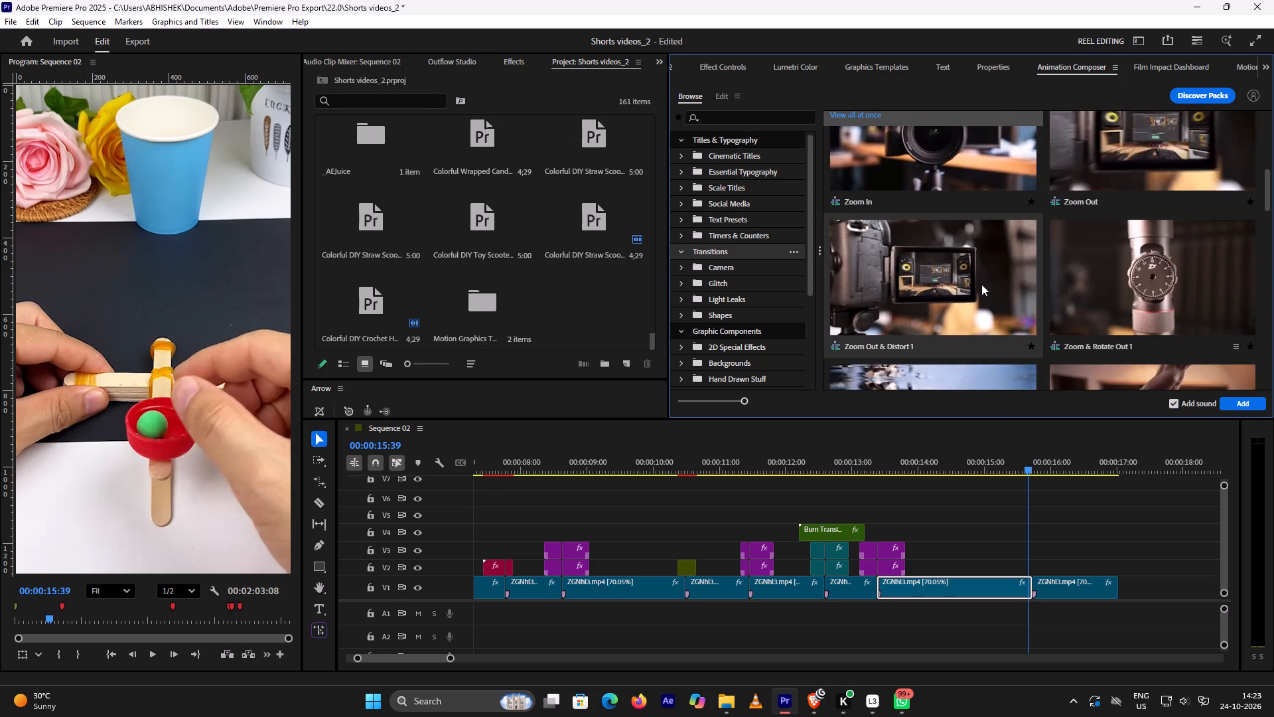
scroll(981, 284, "down", 1)
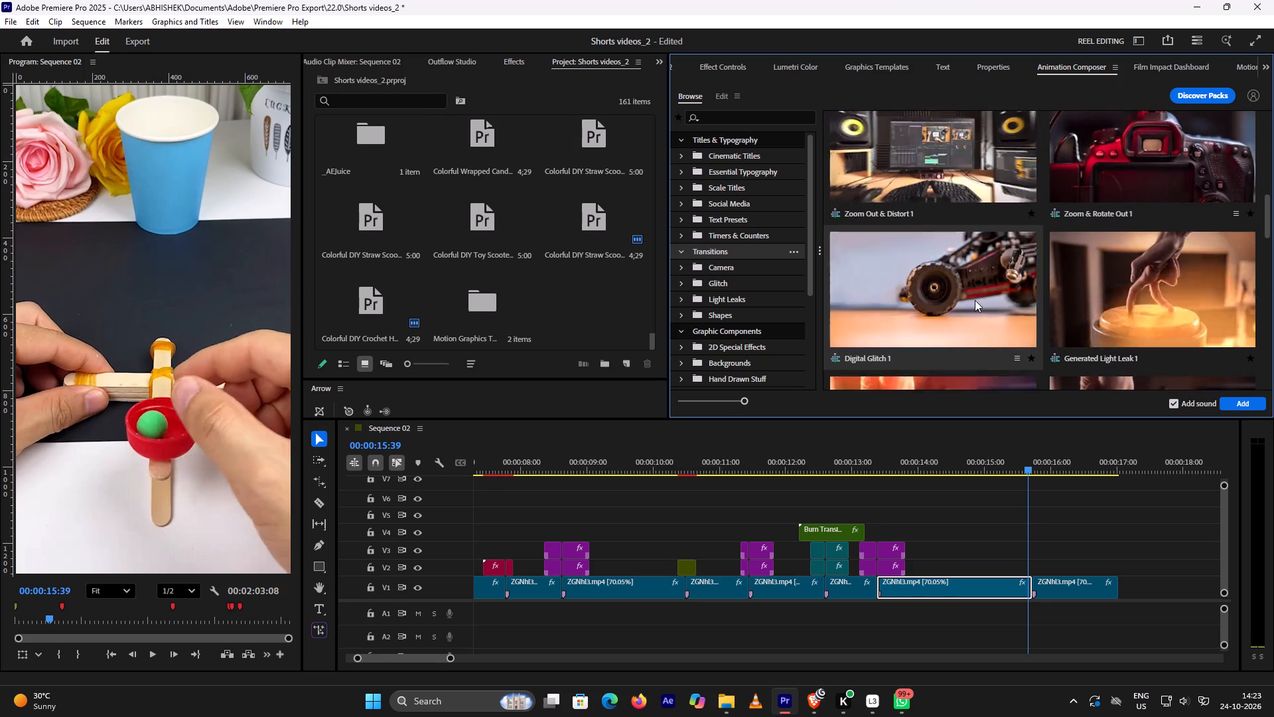
left_click(862, 464)
key("space")
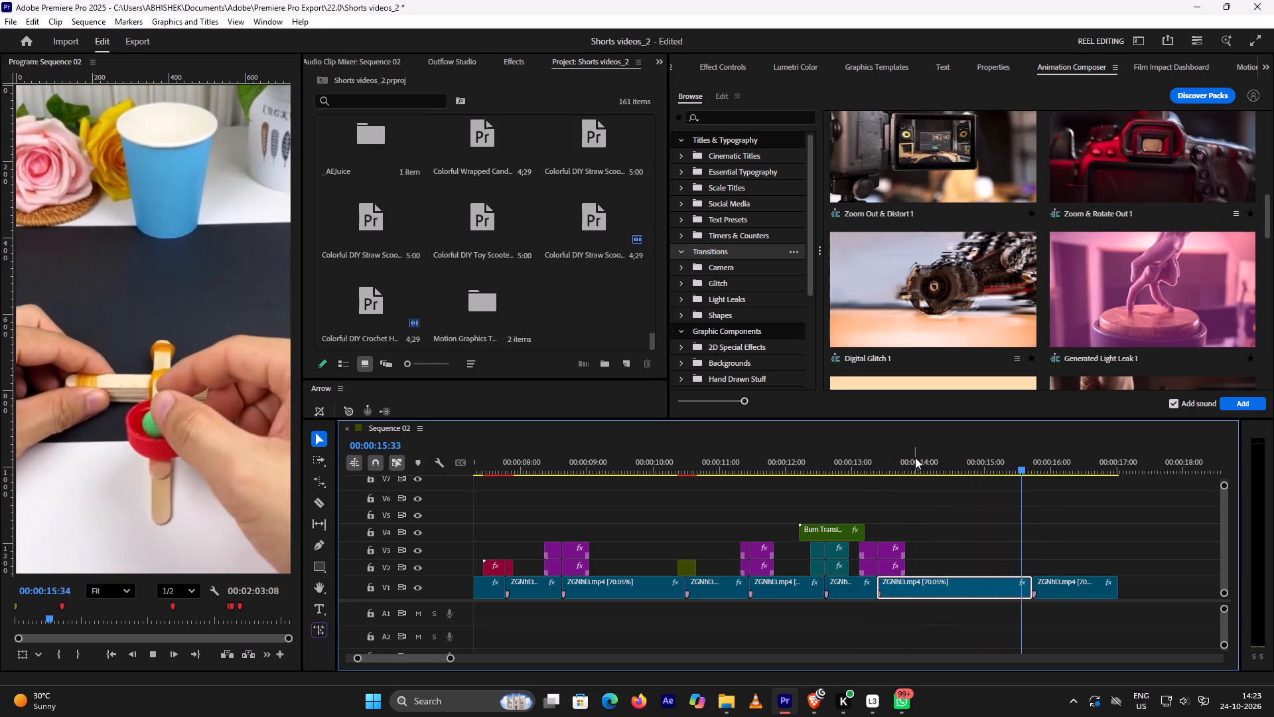
key("space")
scroll(1134, 283, "down", 3)
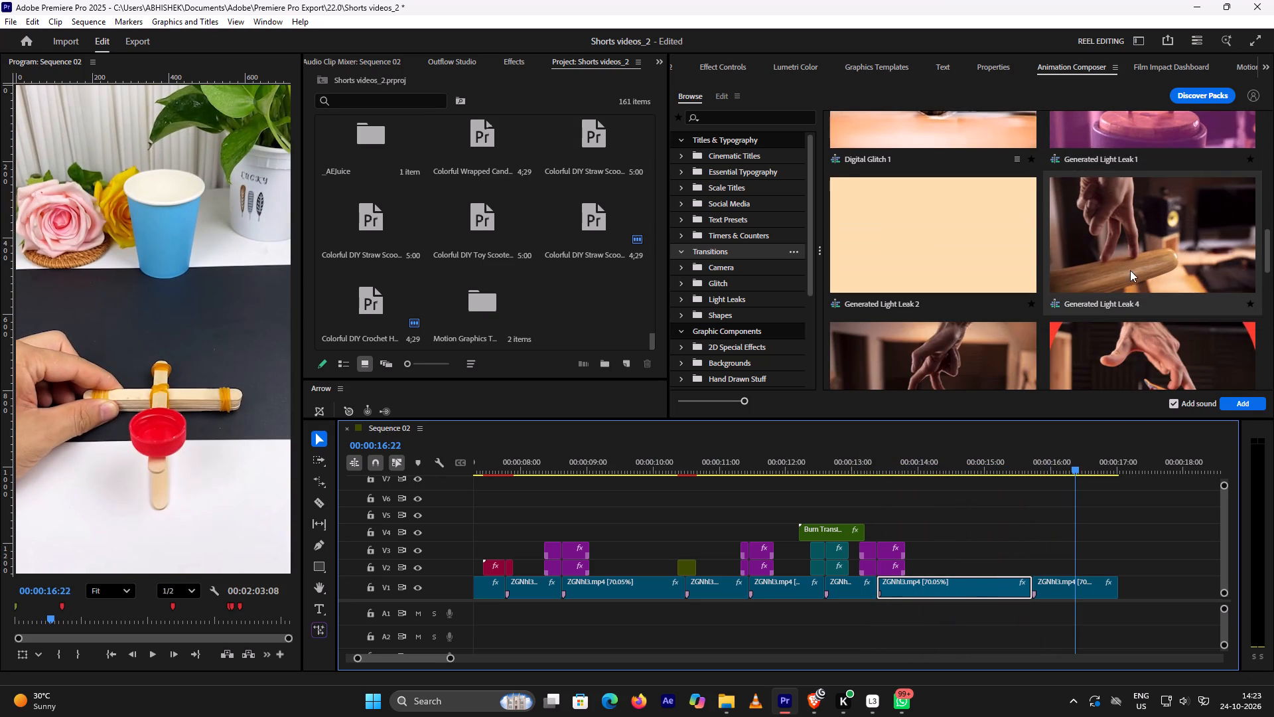
left_click(917, 247)
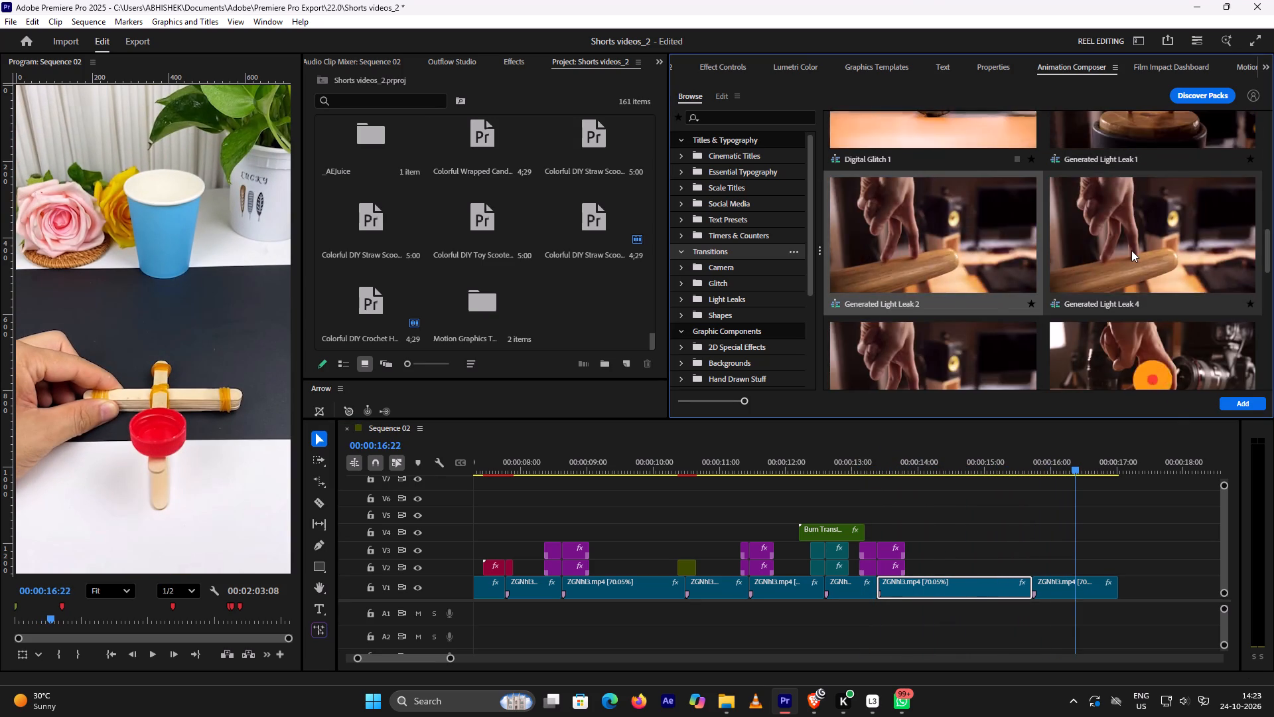
scroll(1140, 311, "down", 3)
Browse the Film Impact transitions in Lights & Blurs and Essentials, replaying the footage across the final V1 cut for comparison.
left_click(1163, 61)
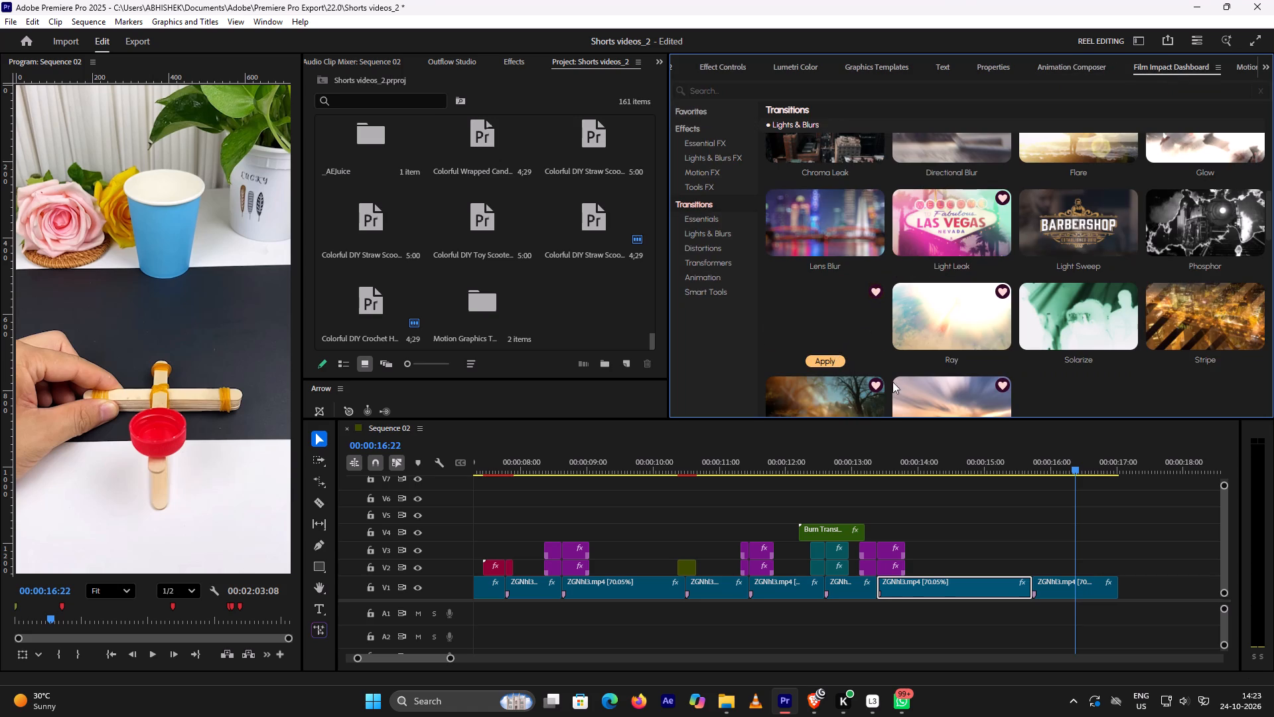
left_click(1017, 460)
key("space")
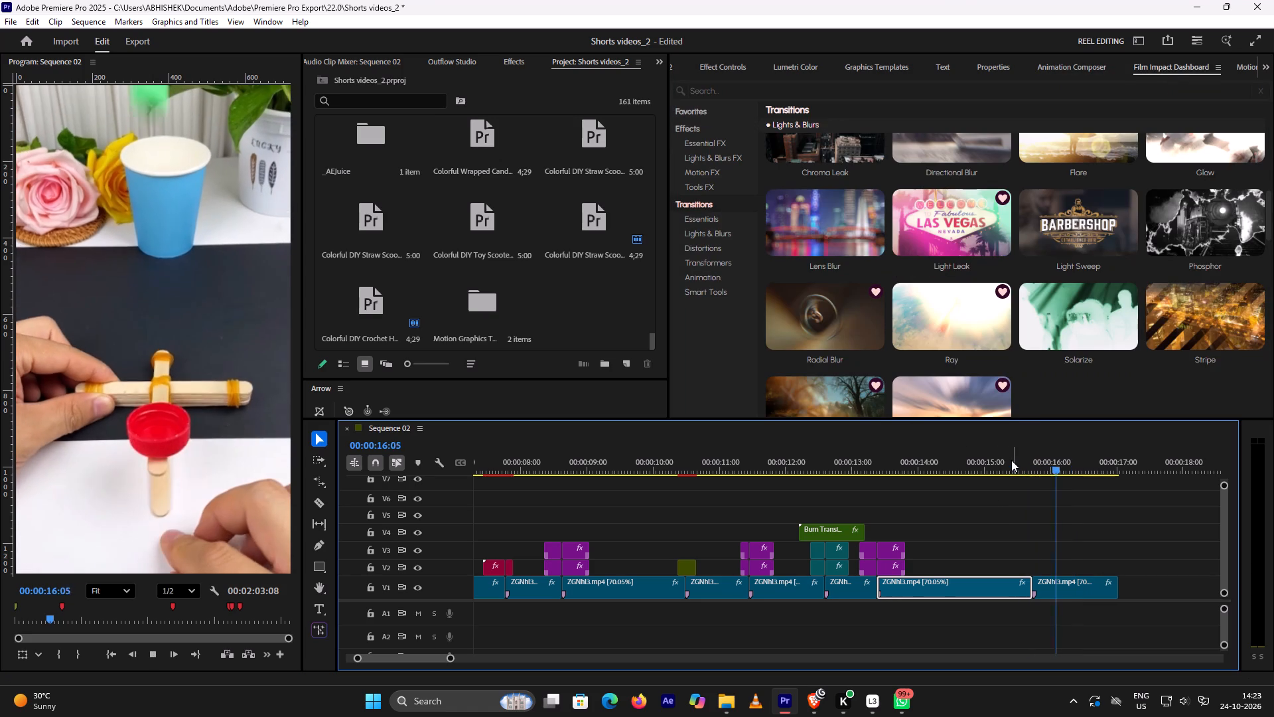
key("space")
scroll(869, 318, "up", 10)
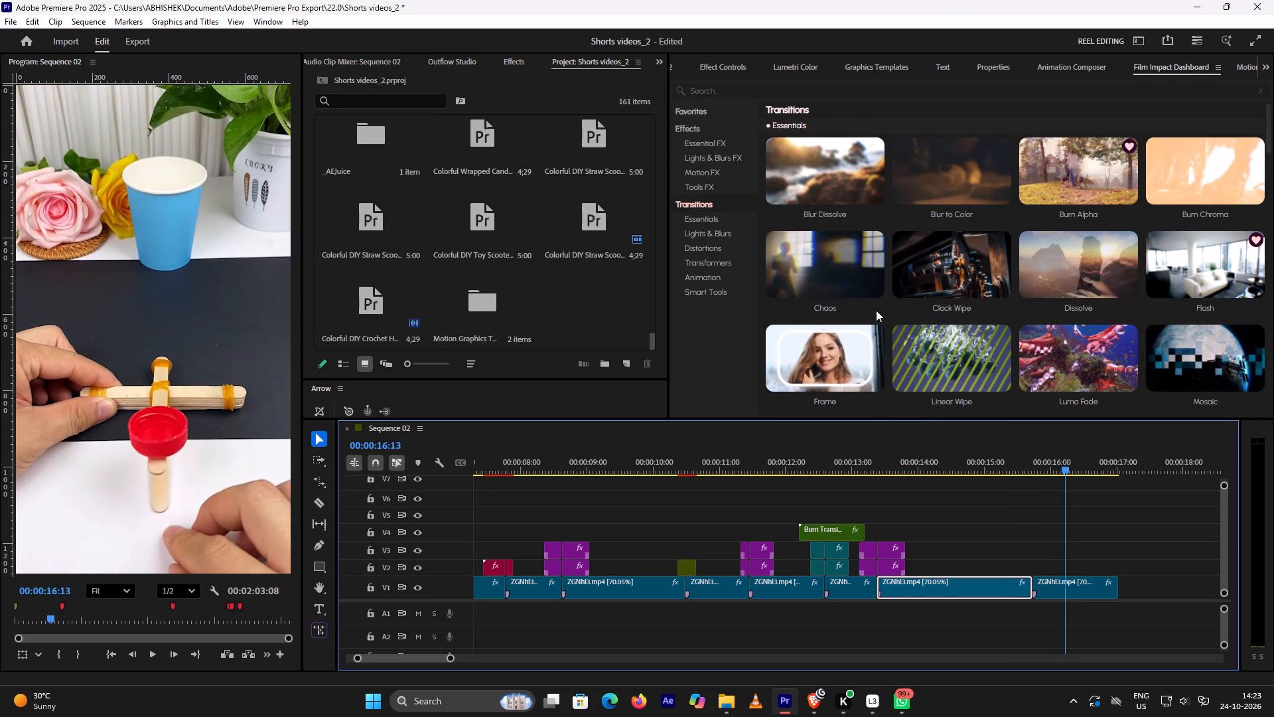
scroll(876, 310, "up", 4)
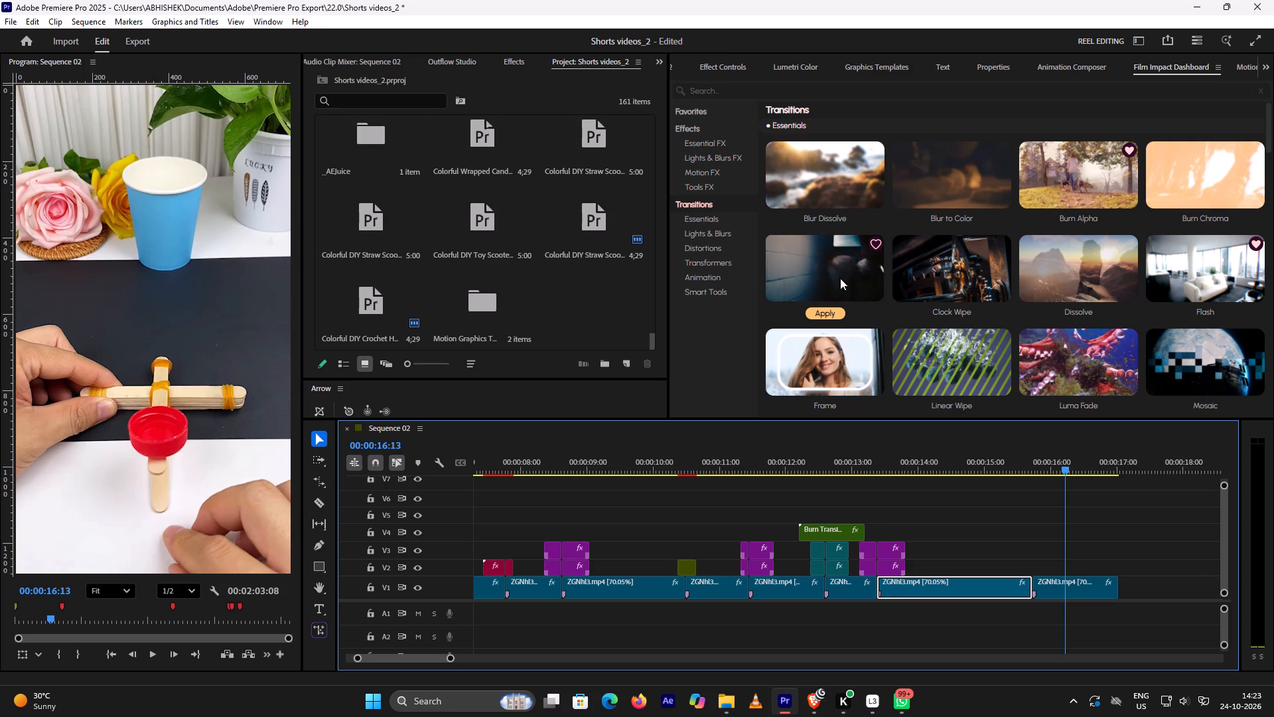
left_click(840, 468)
key("space")
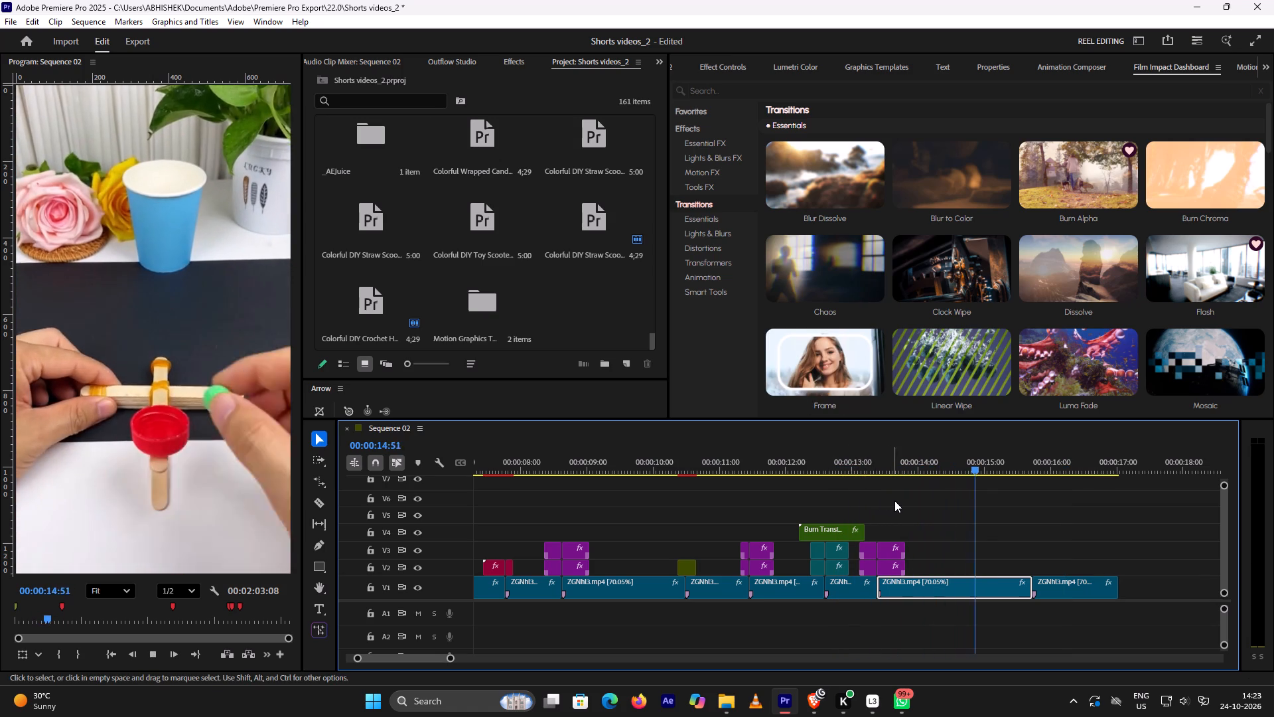
key("space")
key("space")
key("space")
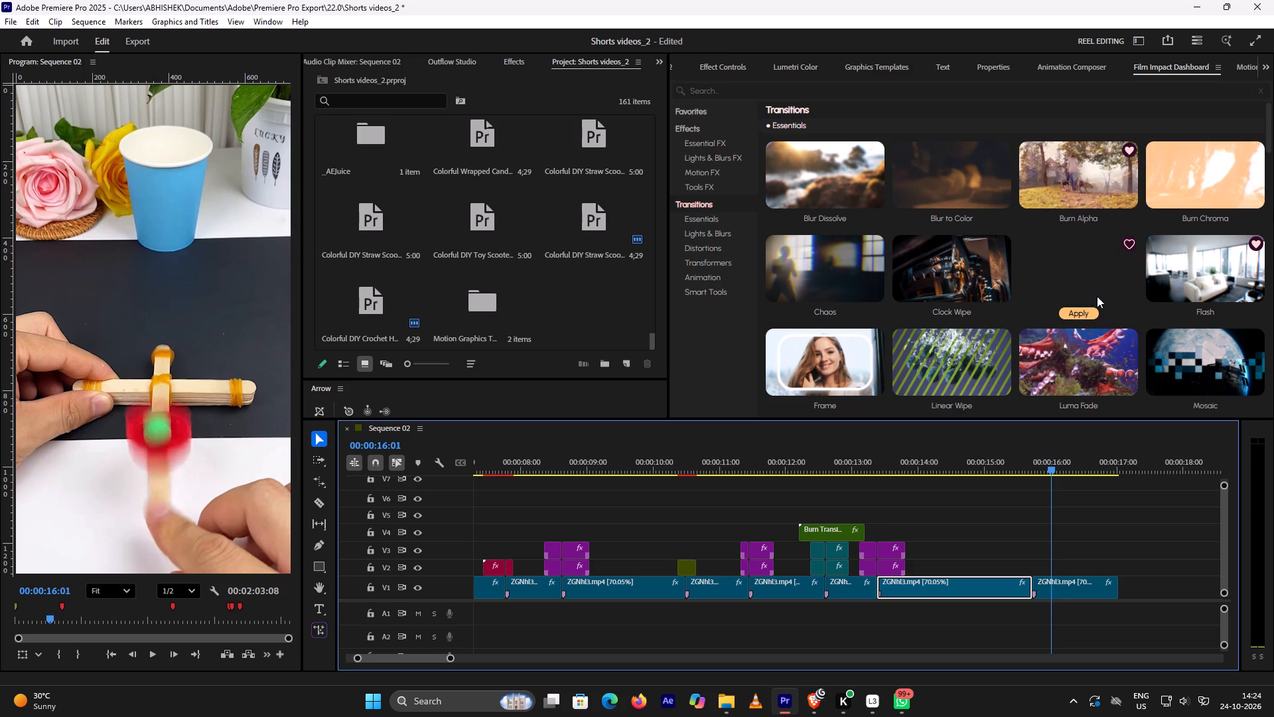
Apply the Film Impact Ray transition from Lights & Blurs to the cut between the final two V1 clips.
left_click_drag(1012, 540, 1047, 597)
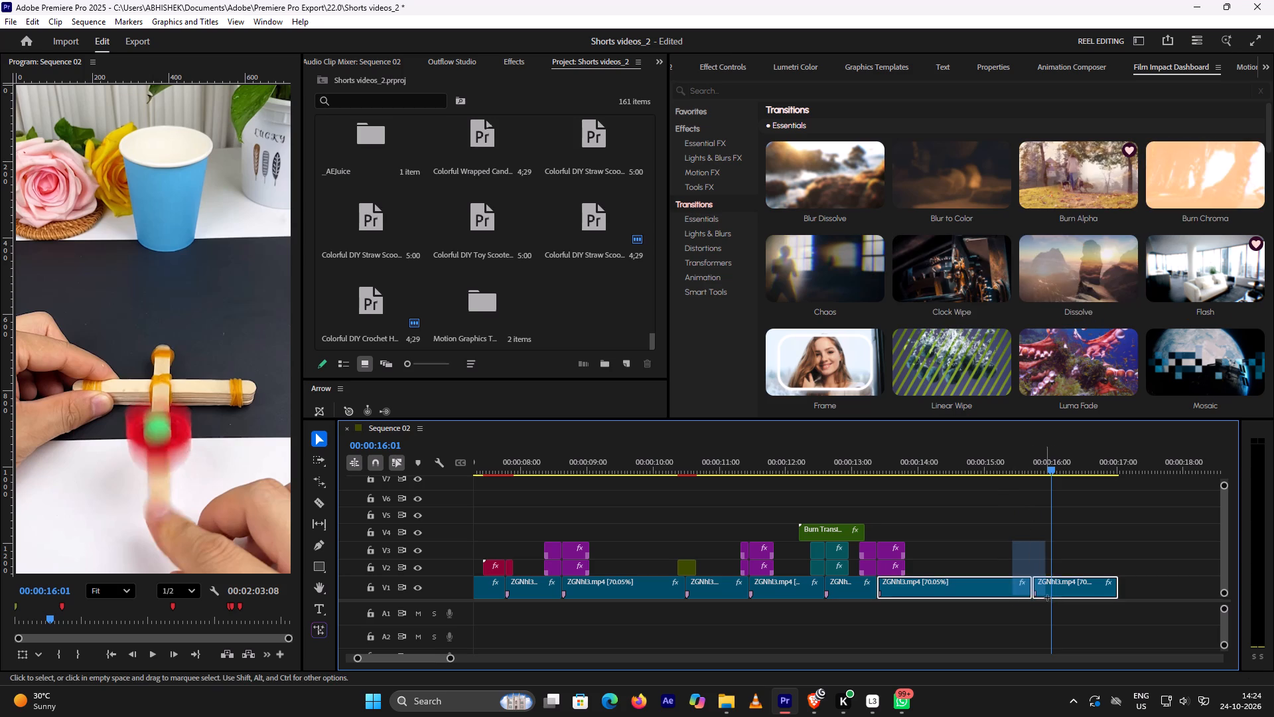
left_click_drag(1047, 597, 1054, 605)
scroll(926, 354, "down", 7)
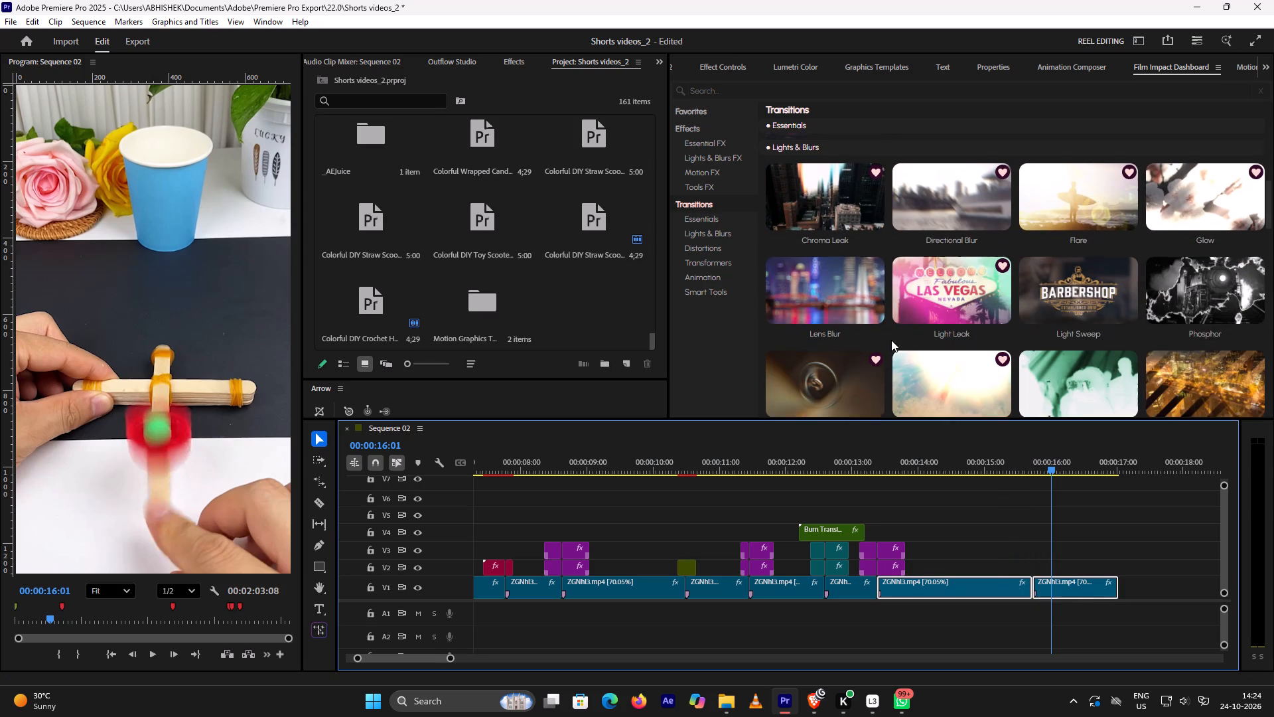
scroll(969, 366, "down", 1)
left_click(957, 362)
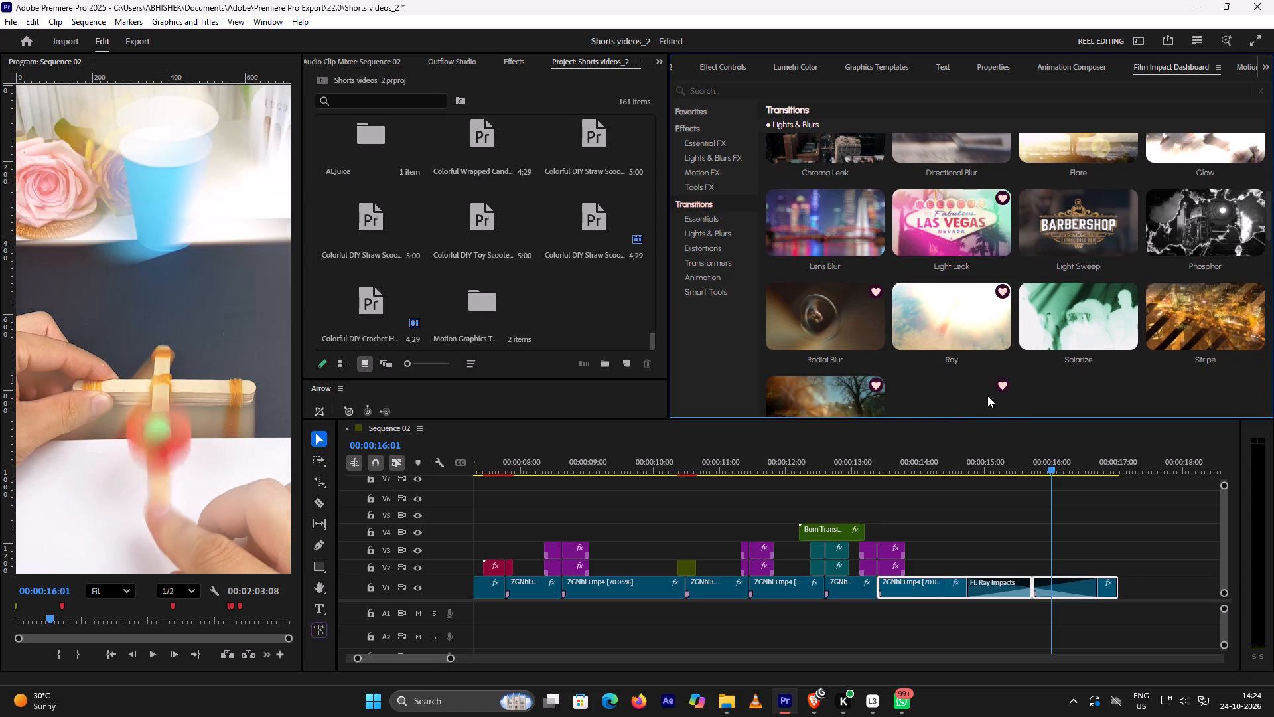
Shorten the Ray transition evenly around the final V1 cut so it starts at about 15:20.
left_click(966, 590)
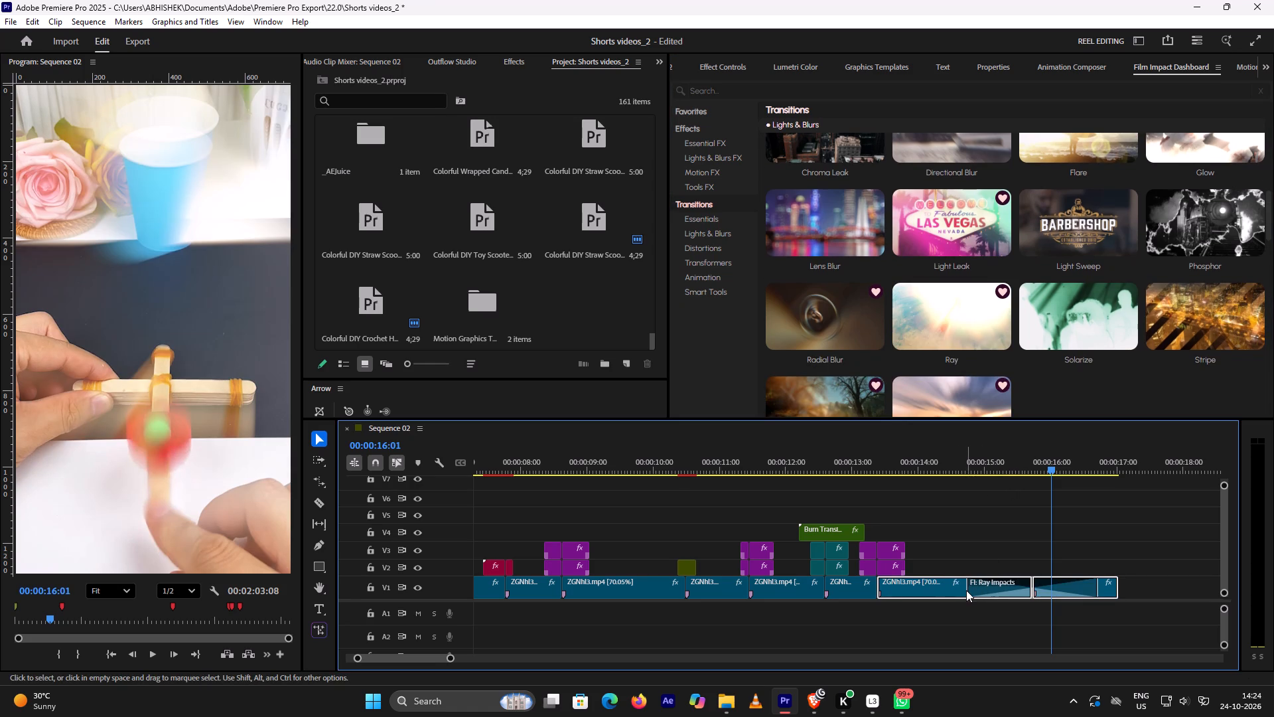
left_click_drag(969, 588, 1008, 582)
Play back the shortened Ray transition twice, starting well before the final V1 cut.
left_click(912, 466)
key("space")
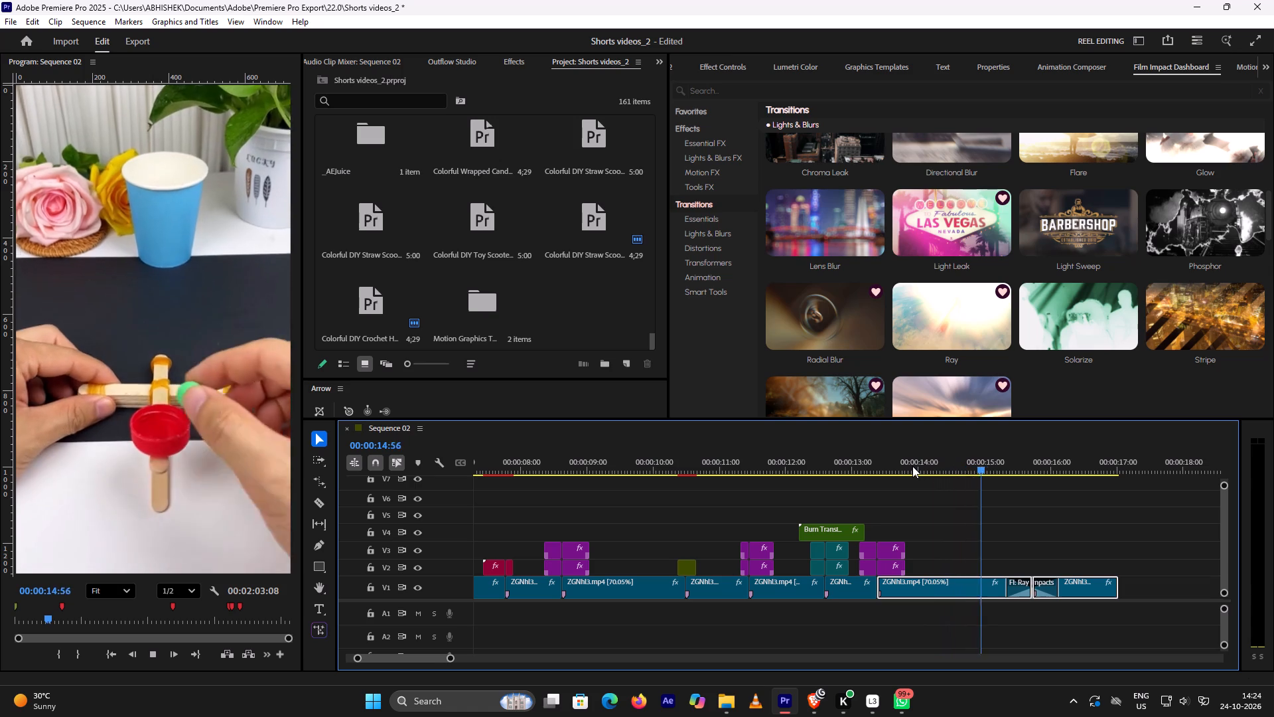
key("space")
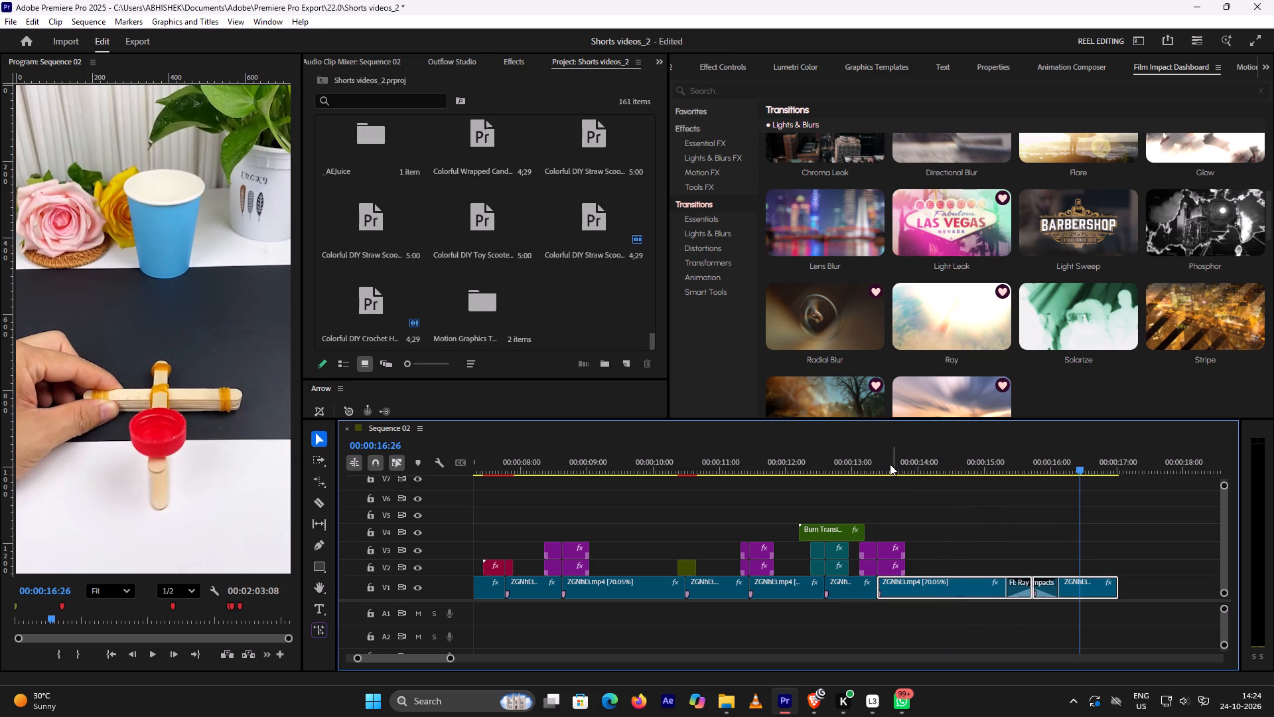
left_click(885, 465)
key("space")
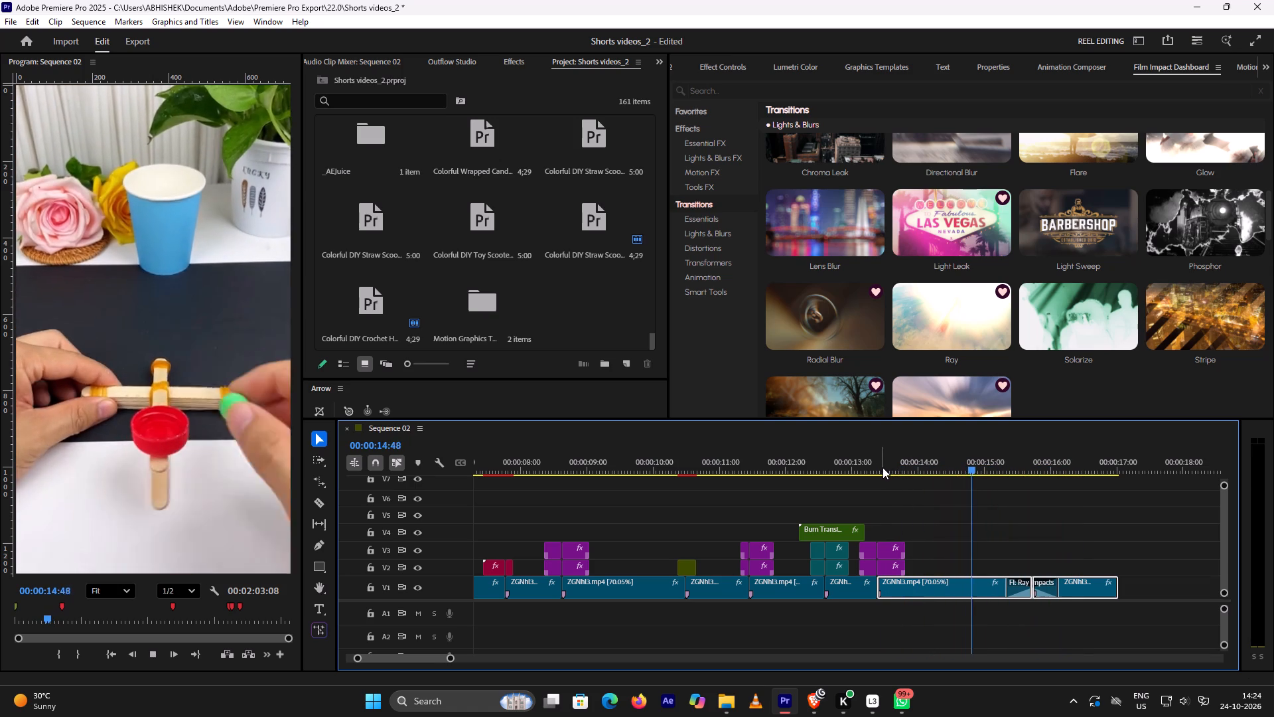
key("space")
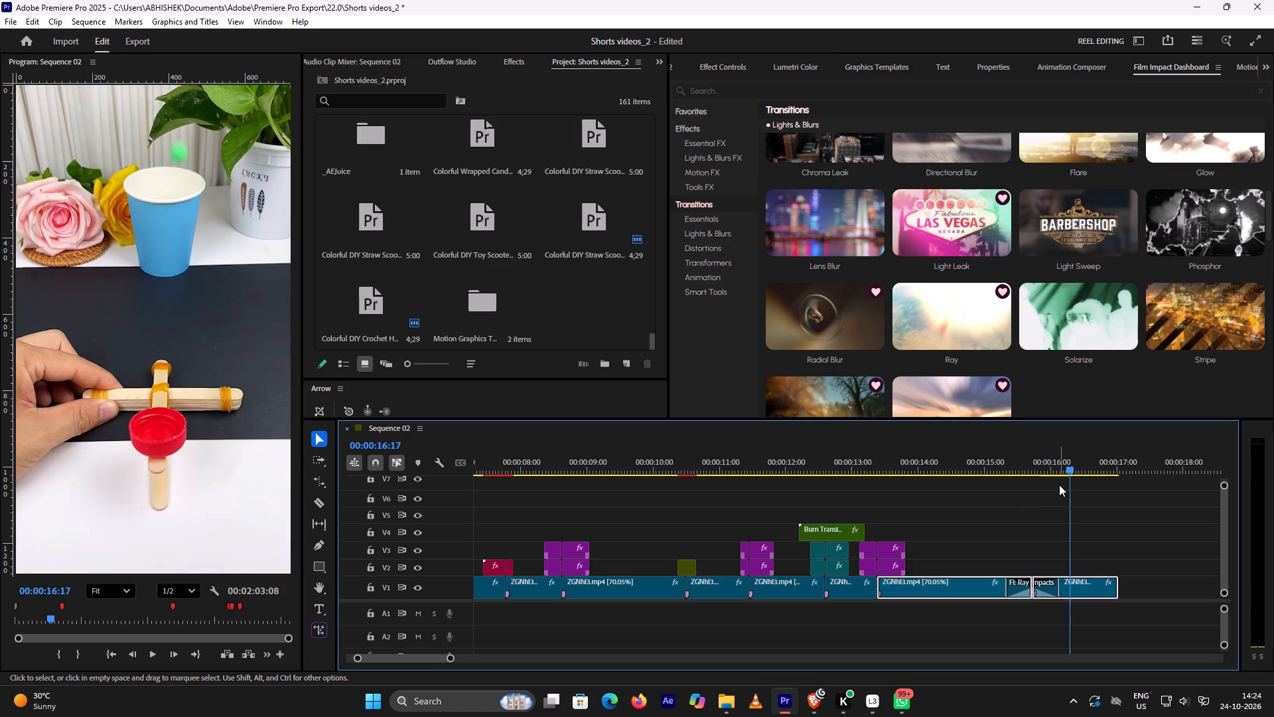
Undo the shortening and the application of the Ray transition at the final V1 cut.
key("ctrl+z")
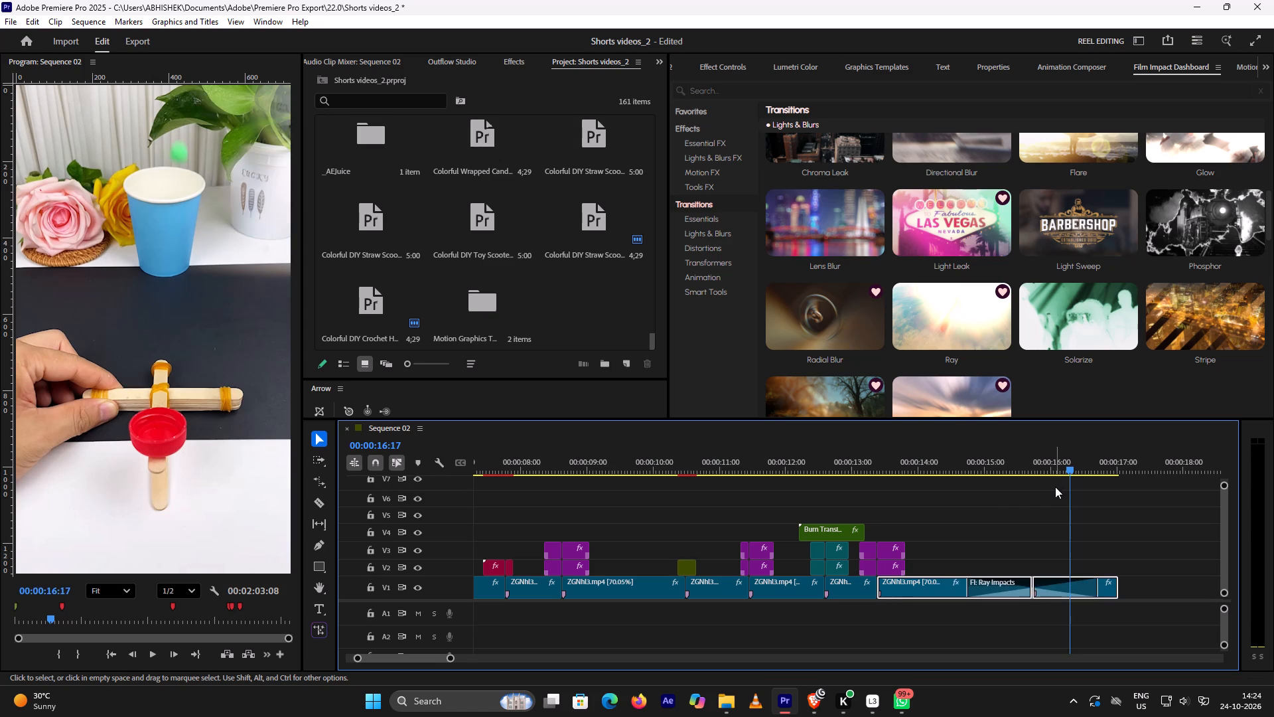
key("ctrl+z")
Split the second-to-last V1 clip at 00:00:14:39.
left_click(975, 467)
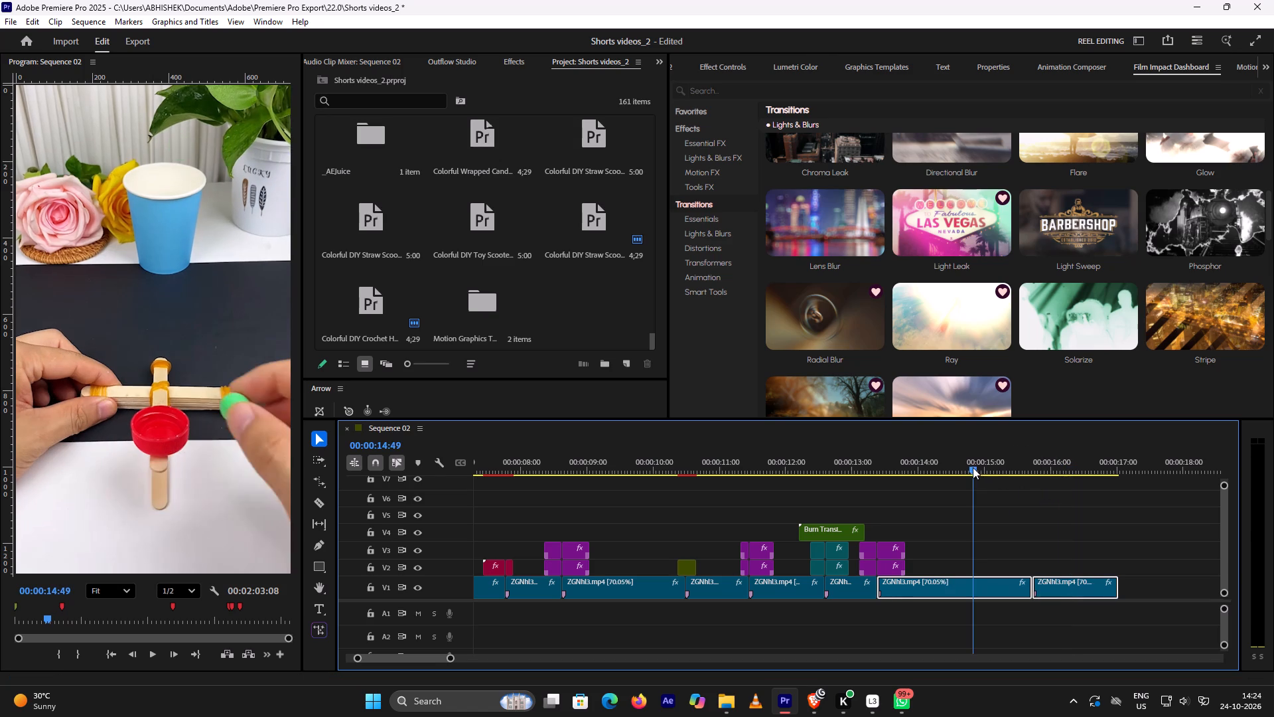
left_click_drag(971, 468, 969, 474)
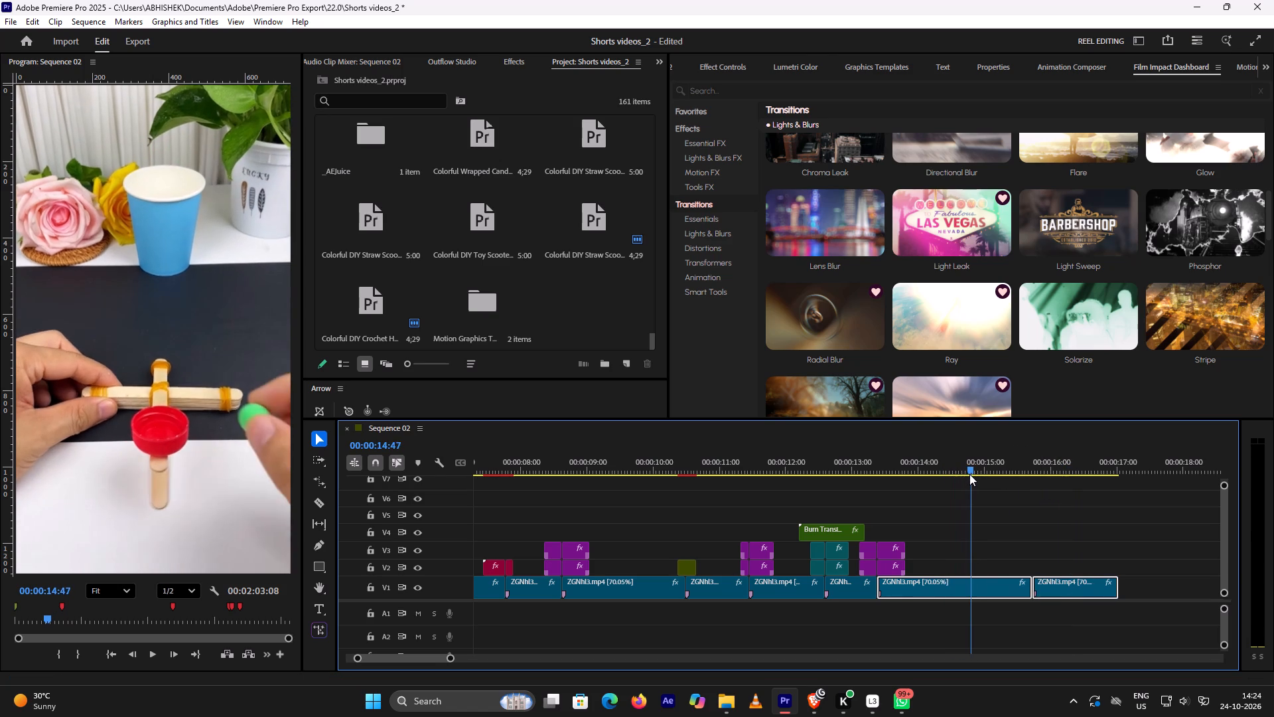
left_click_drag(969, 474, 961, 477)
left_click(970, 586)
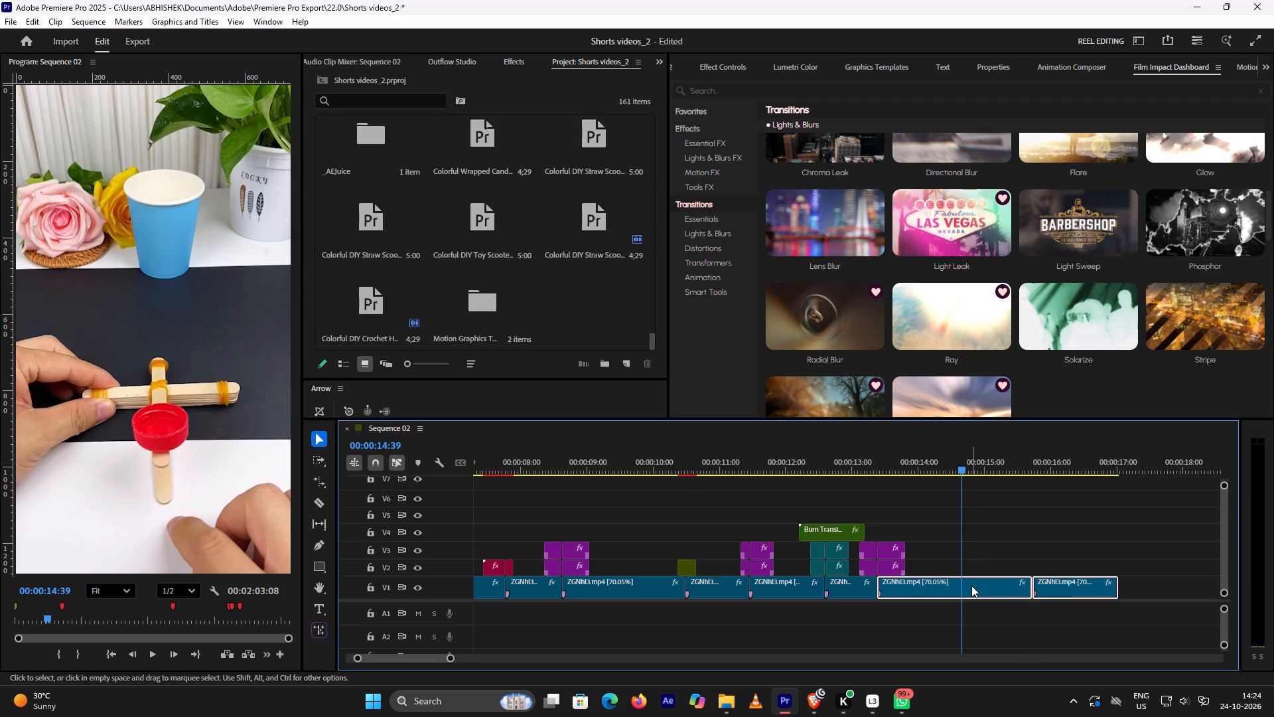
key("ctrl+k")
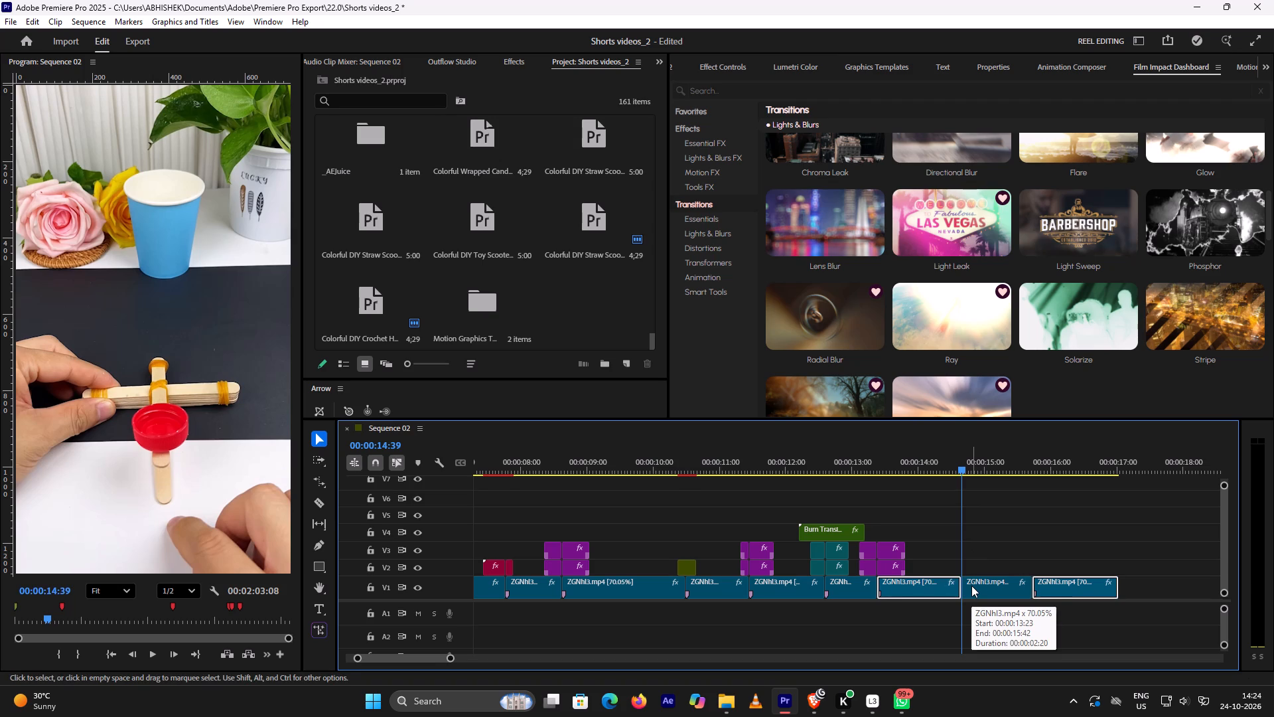
Apply the Film Impact Ray transition to the V1 cut at 14:39 and shorten it evenly to about half a second.
left_click_drag(946, 556, 946, 556)
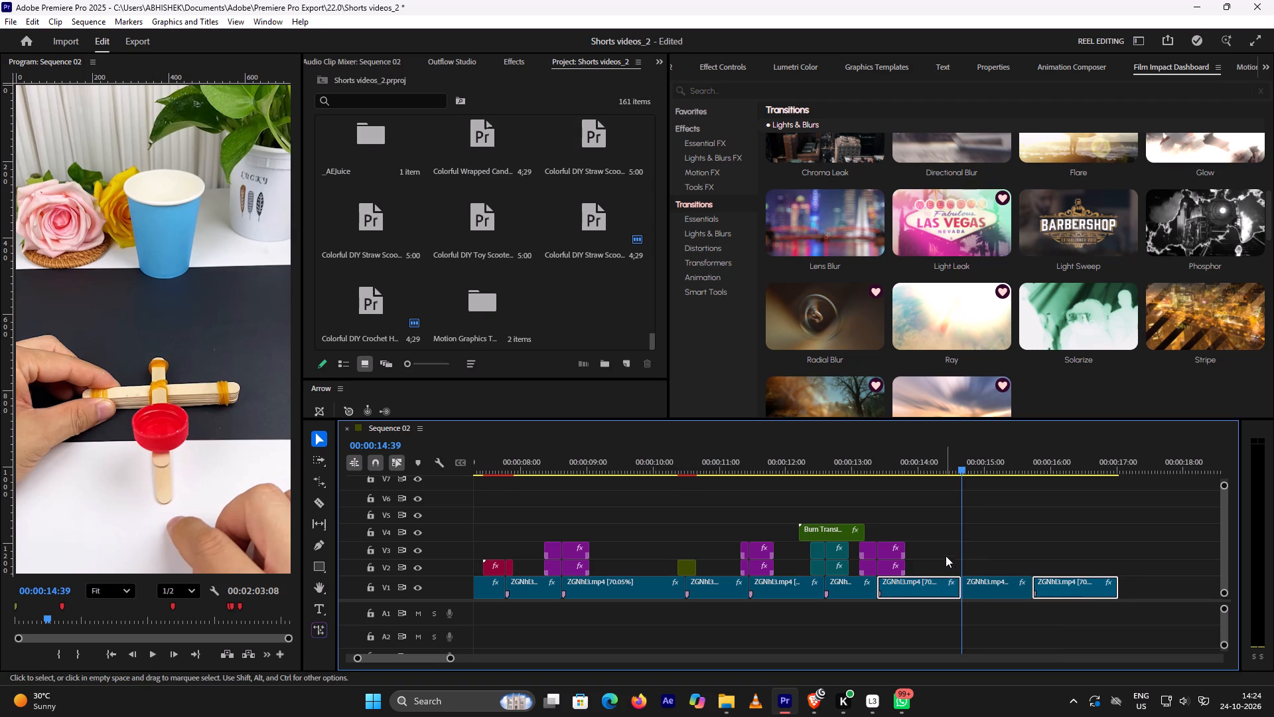
left_click_drag(946, 556, 987, 613)
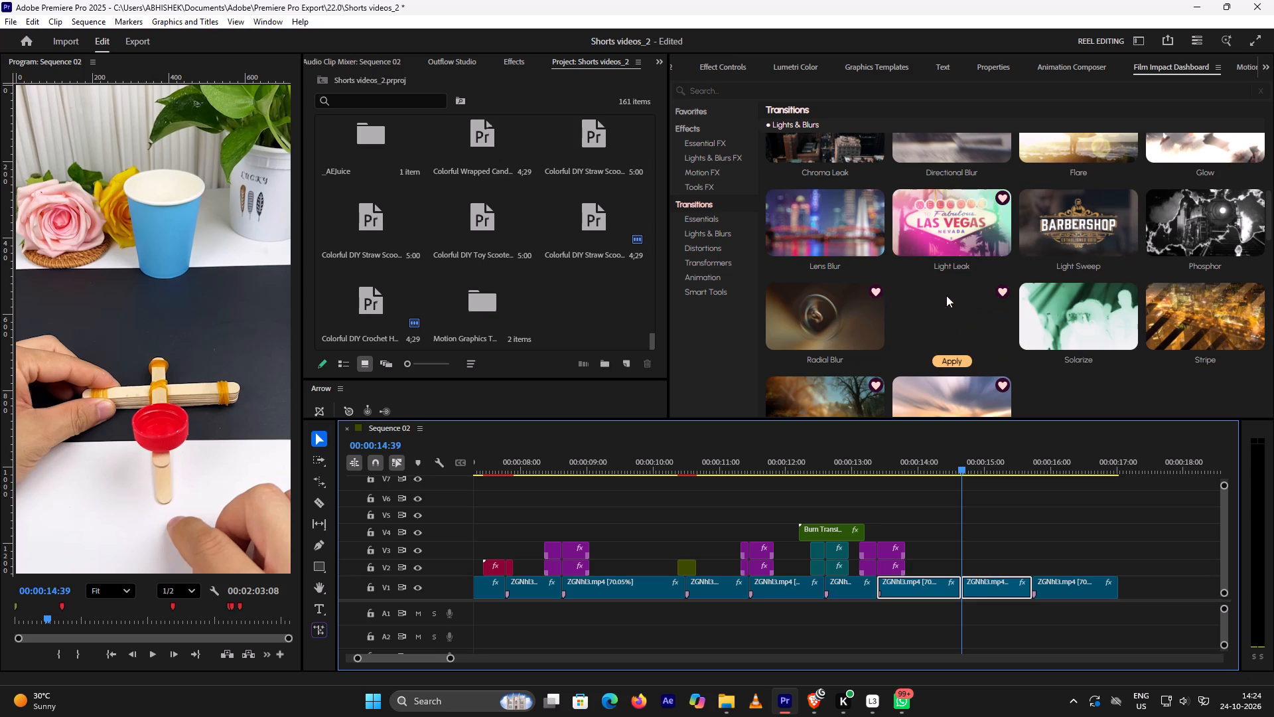
left_click(957, 360)
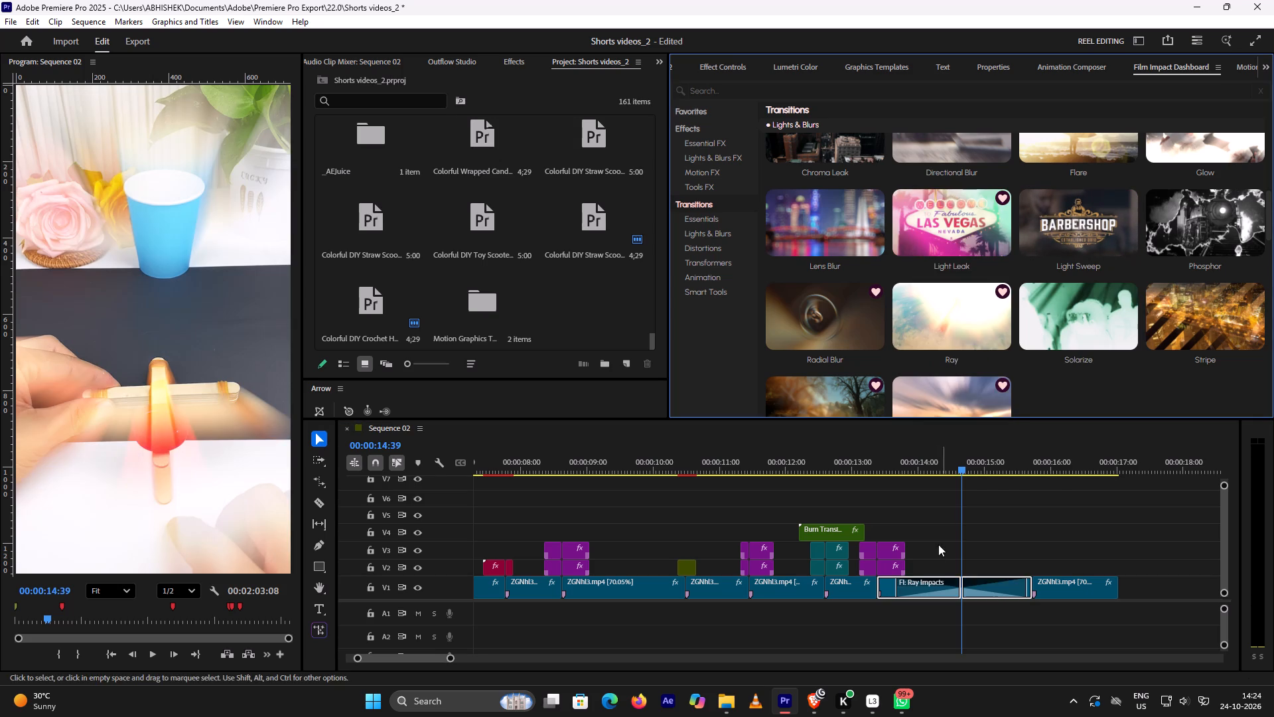
left_click_drag(899, 590, 946, 591)
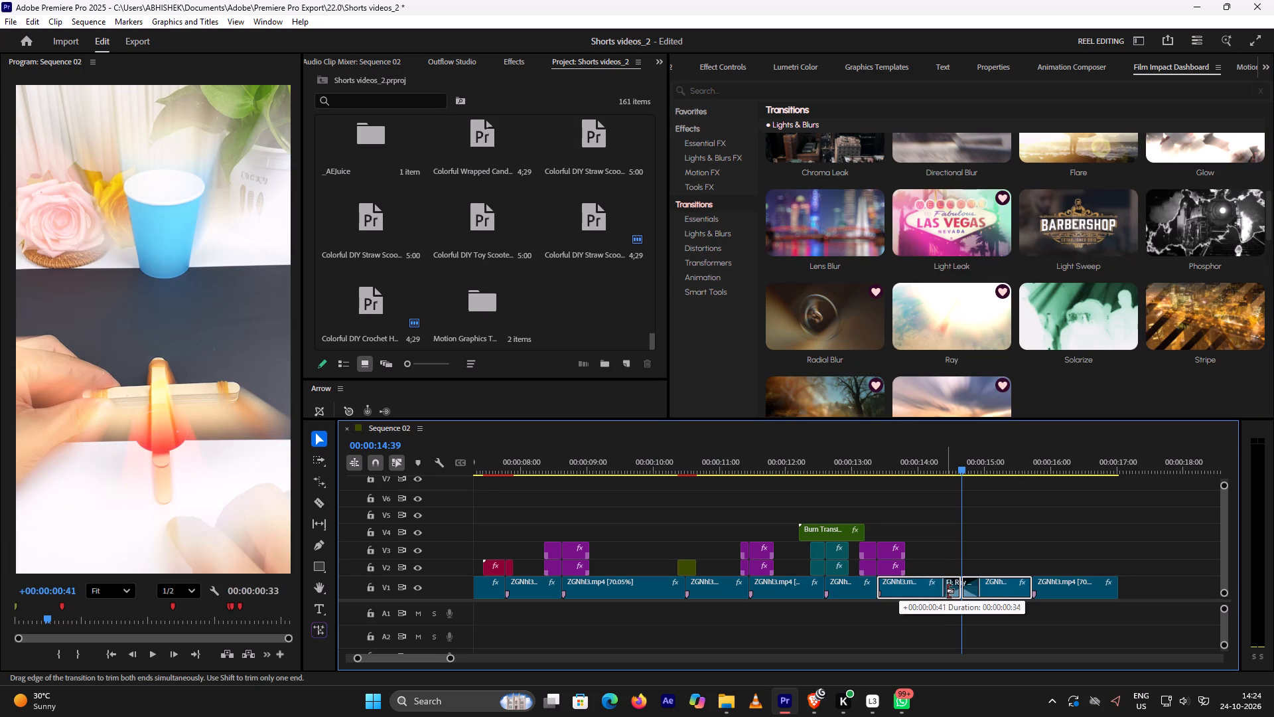
left_click_drag(946, 591, 950, 590)
Play back the shortened Ray transition twice, starting from about 14:00.
left_click(912, 465)
key("space")
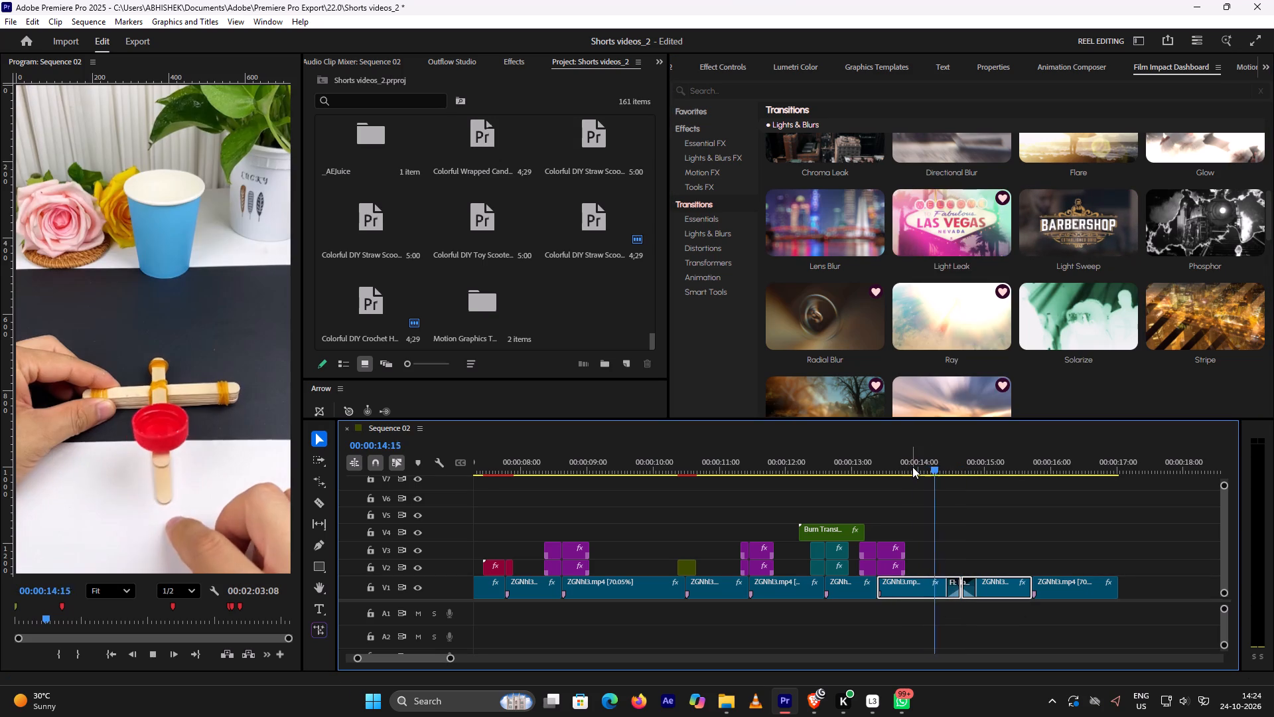
key("space")
left_click(912, 467)
key("space")
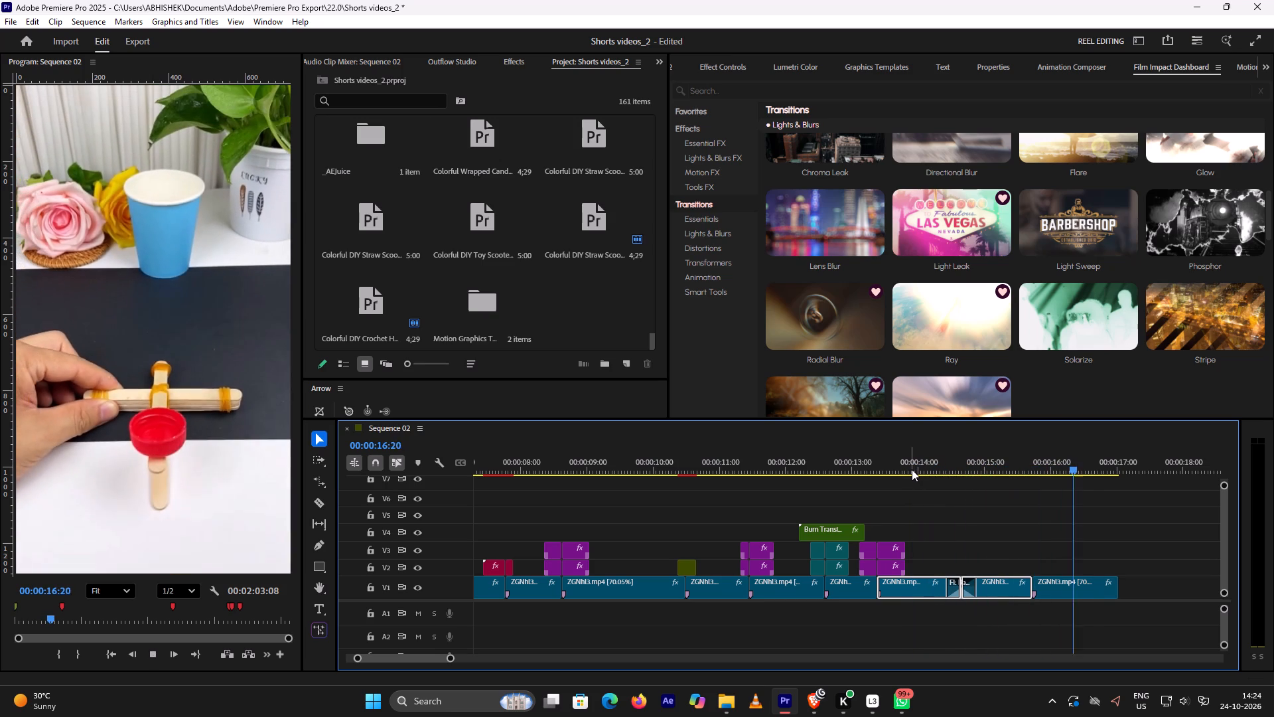
key("space")
Review the footage around the final V1 cut and browse the Film Impact transitions in Essentials and Lights & Blurs.
left_click(997, 465)
key("space")
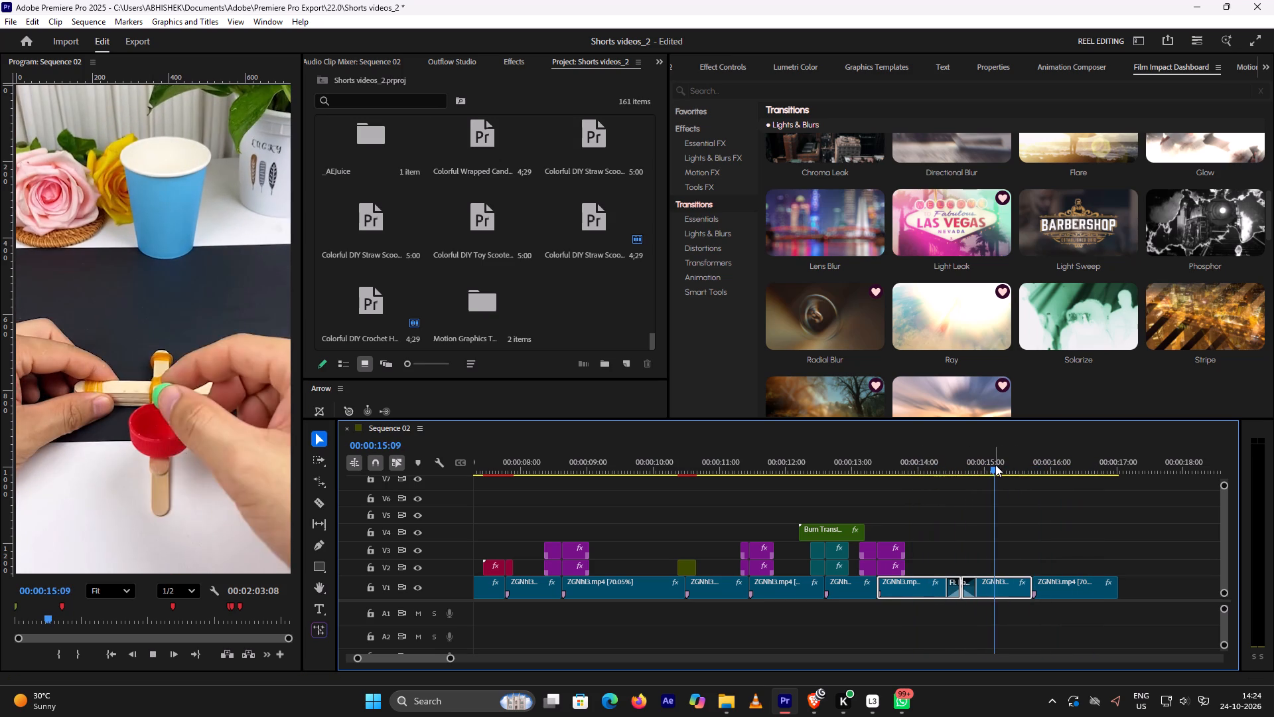
key("space")
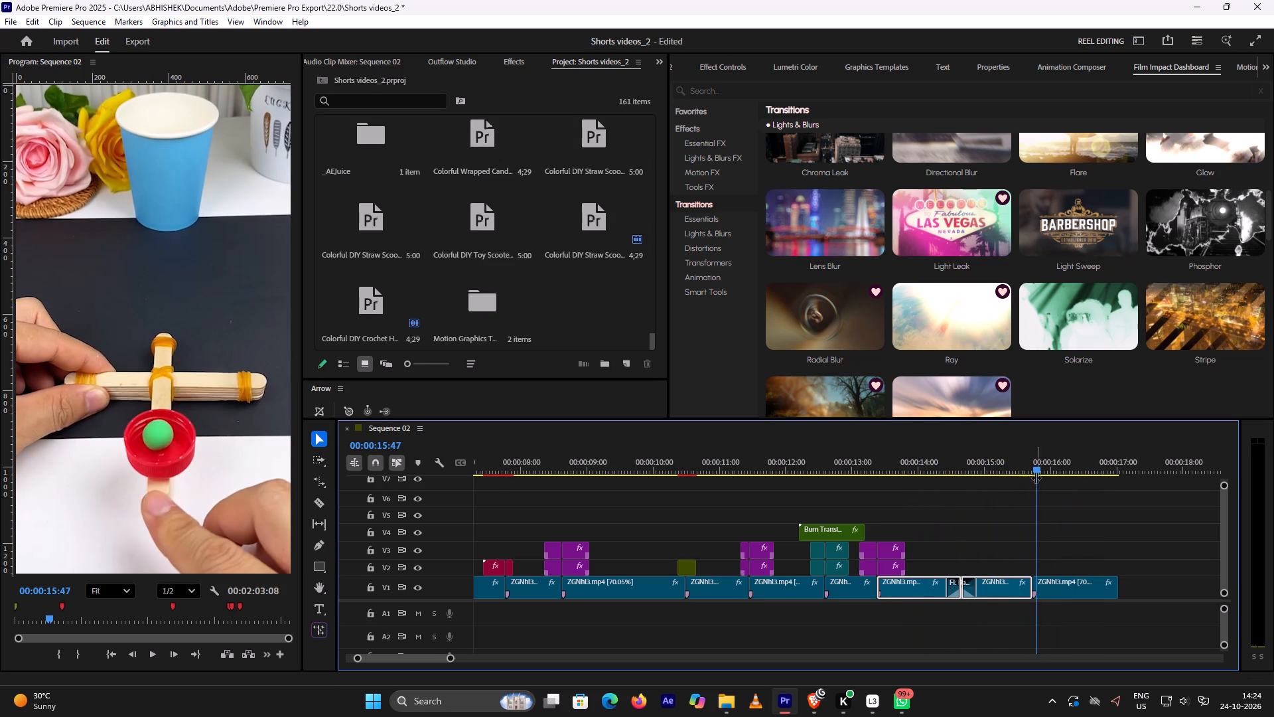
left_click_drag(1036, 468, 1028, 472)
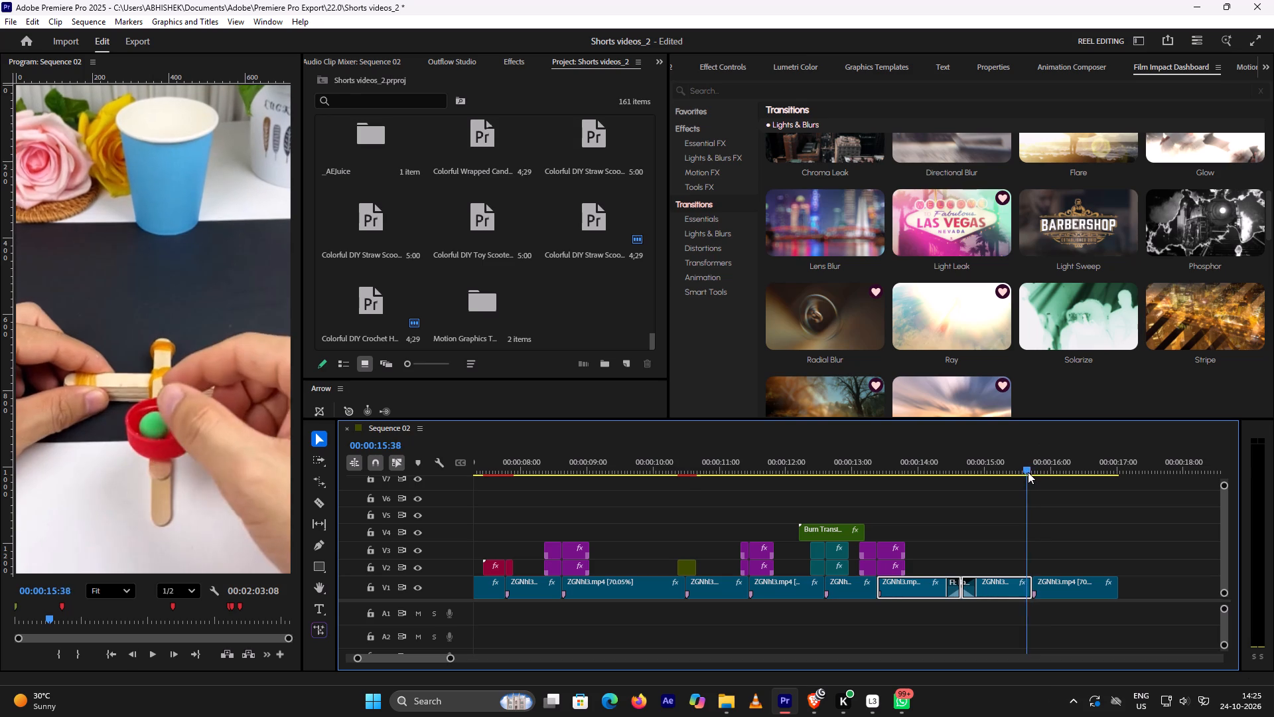
left_click_drag(1028, 472, 1036, 477)
scroll(947, 270, "up", 8)
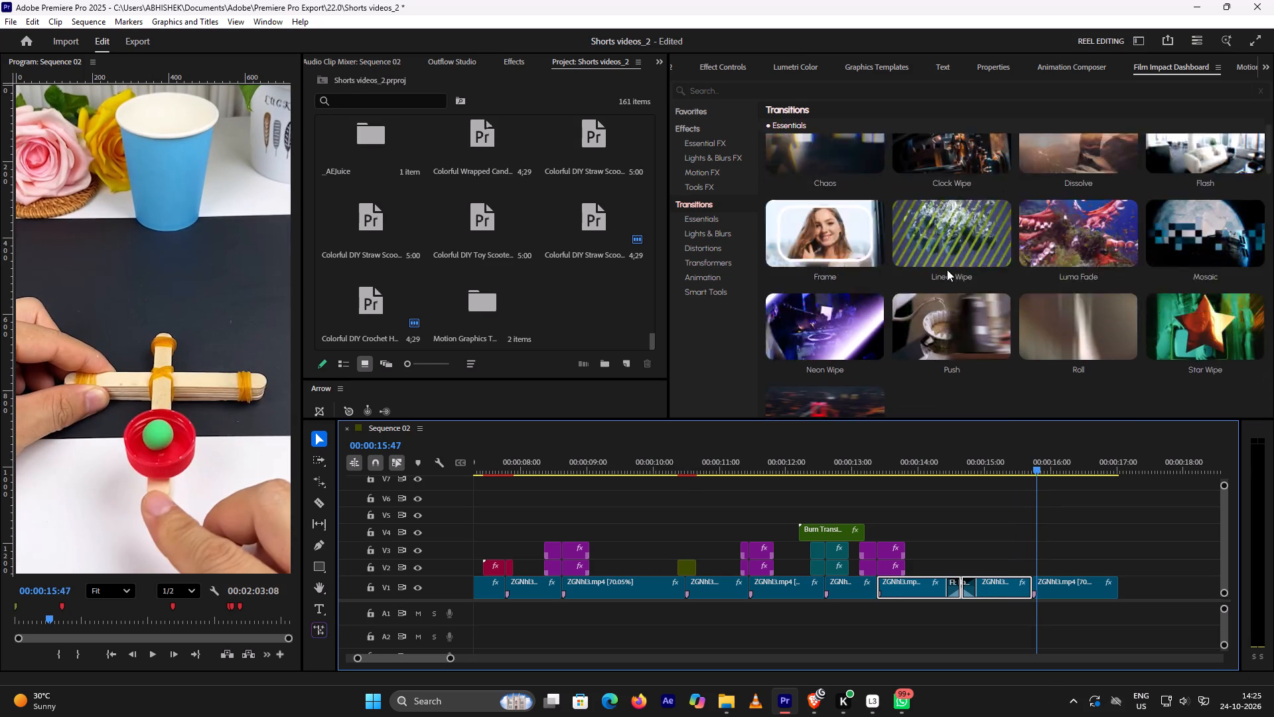
scroll(802, 233, "up", 1)
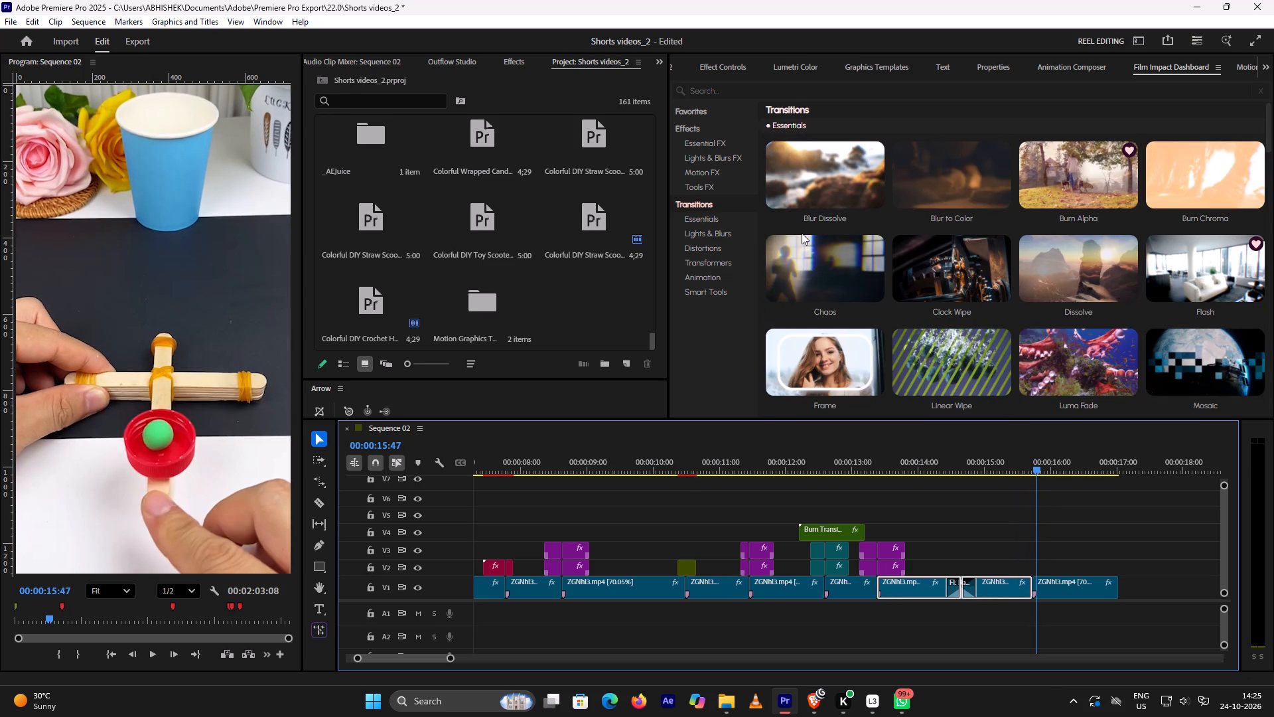
scroll(802, 233, "up", 5)
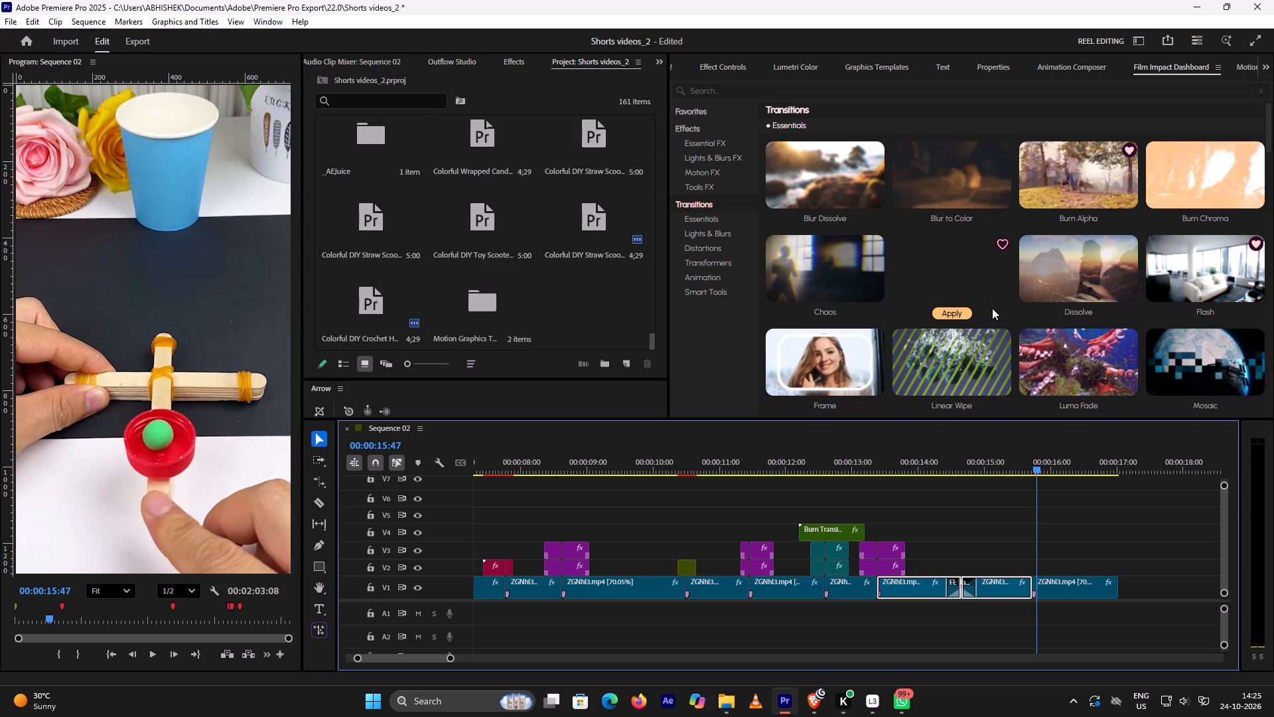
scroll(992, 308, "down", 4)
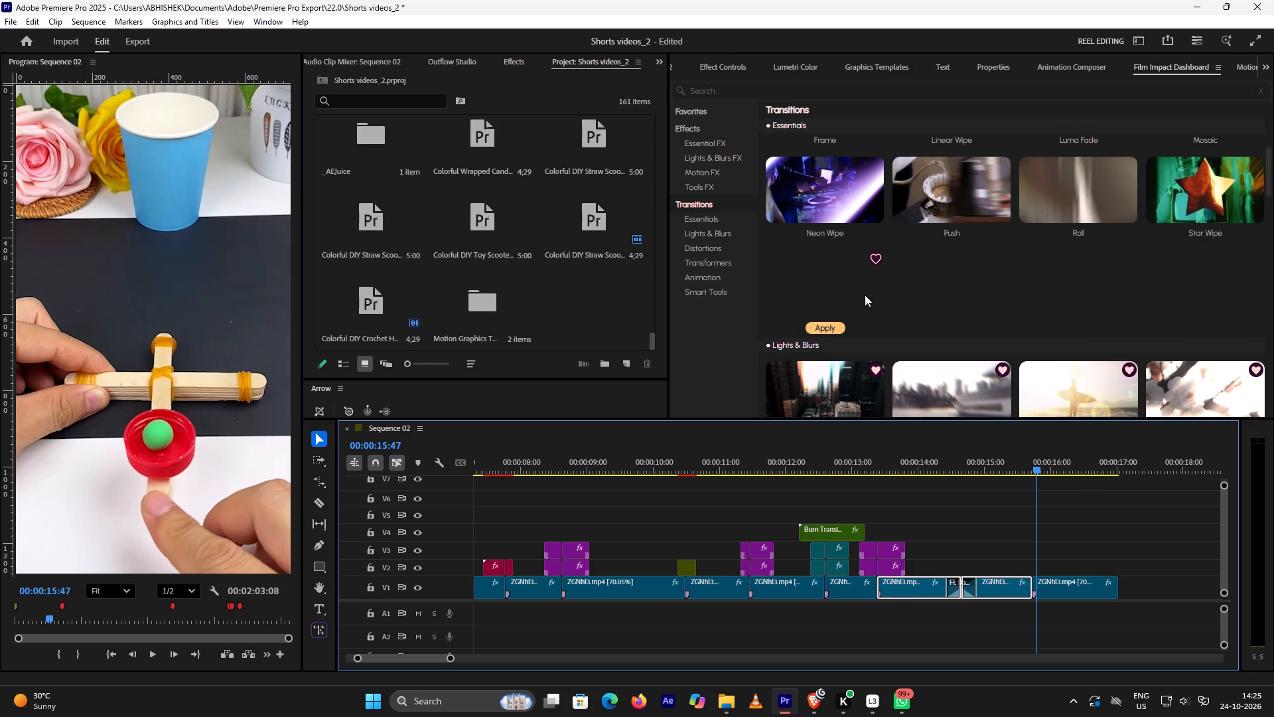
left_click(844, 303)
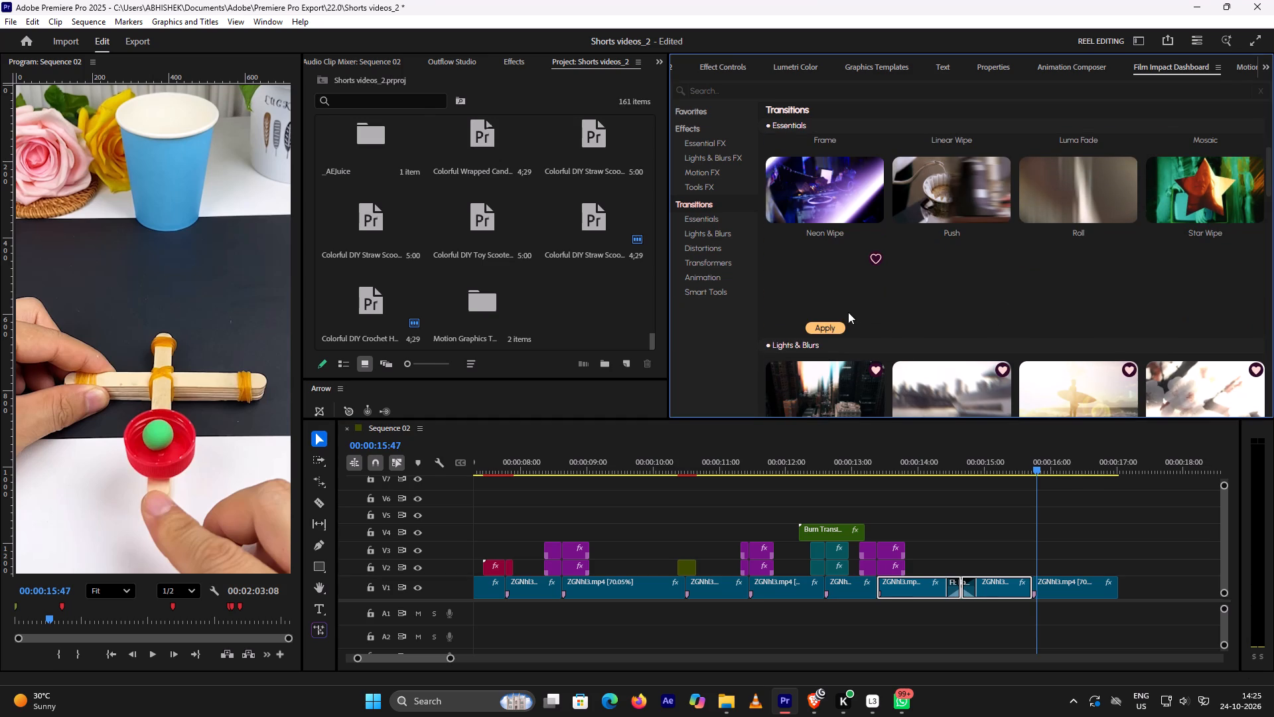
scroll(941, 392, "down", 1)
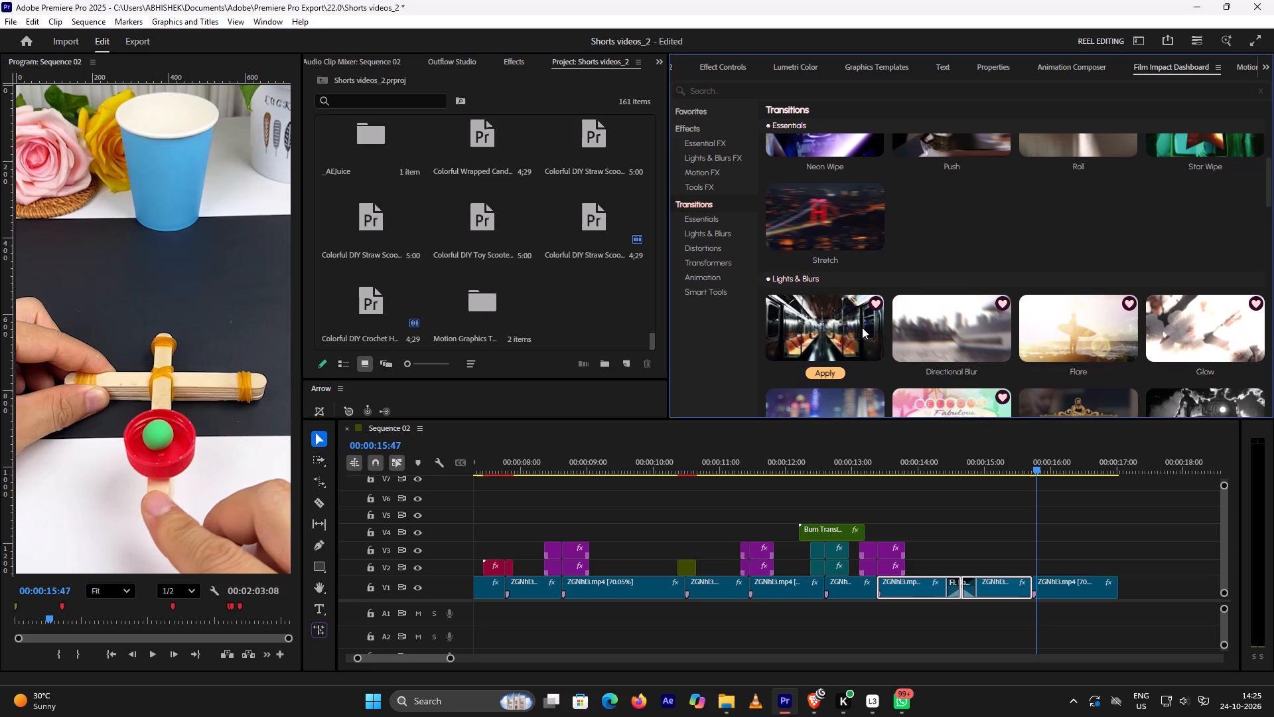
left_click(940, 335)
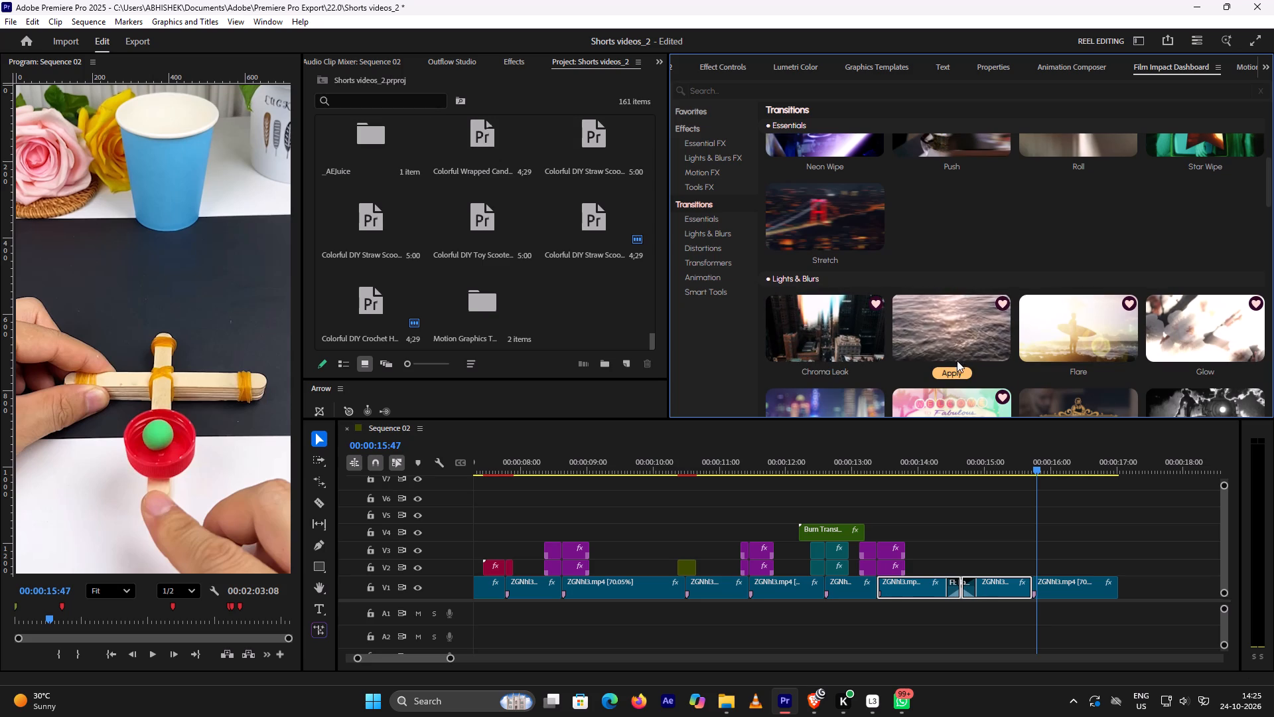
Apply the Film Impact Directional Blur transition between the final two V1 clips and shorten it evenly to about half a second.
left_click(1021, 546)
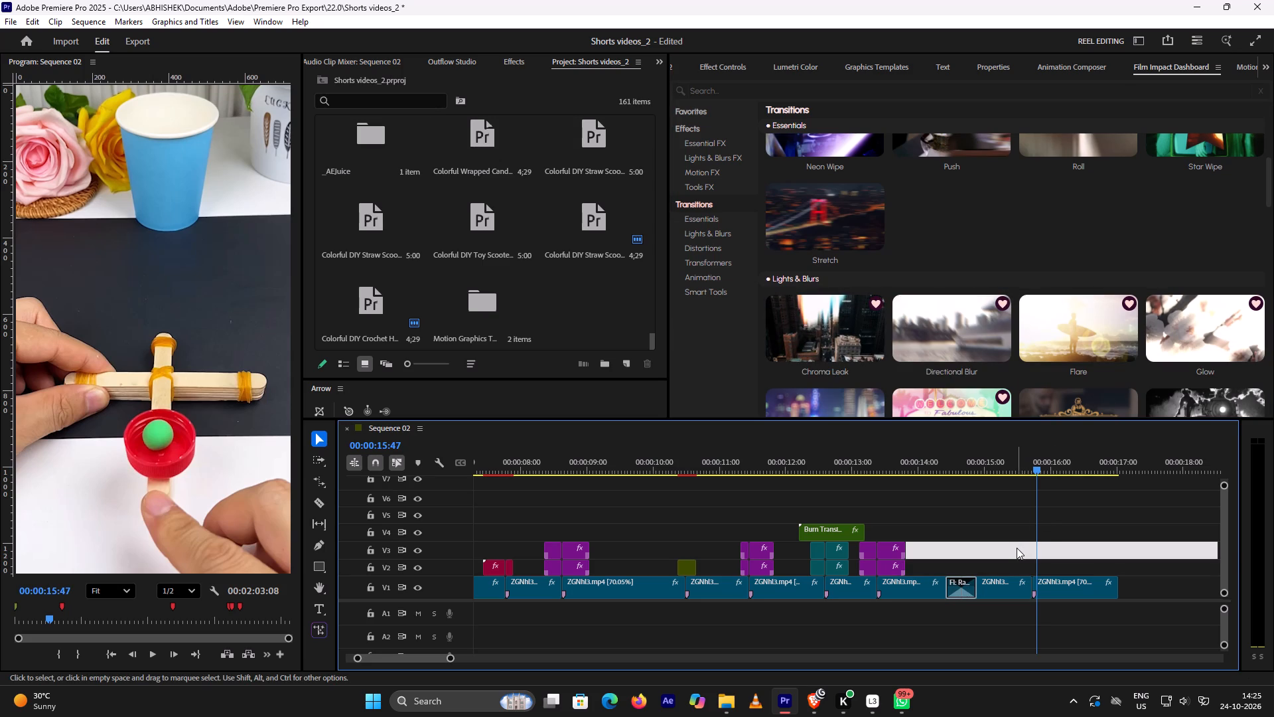
left_click_drag(1017, 548, 1056, 601)
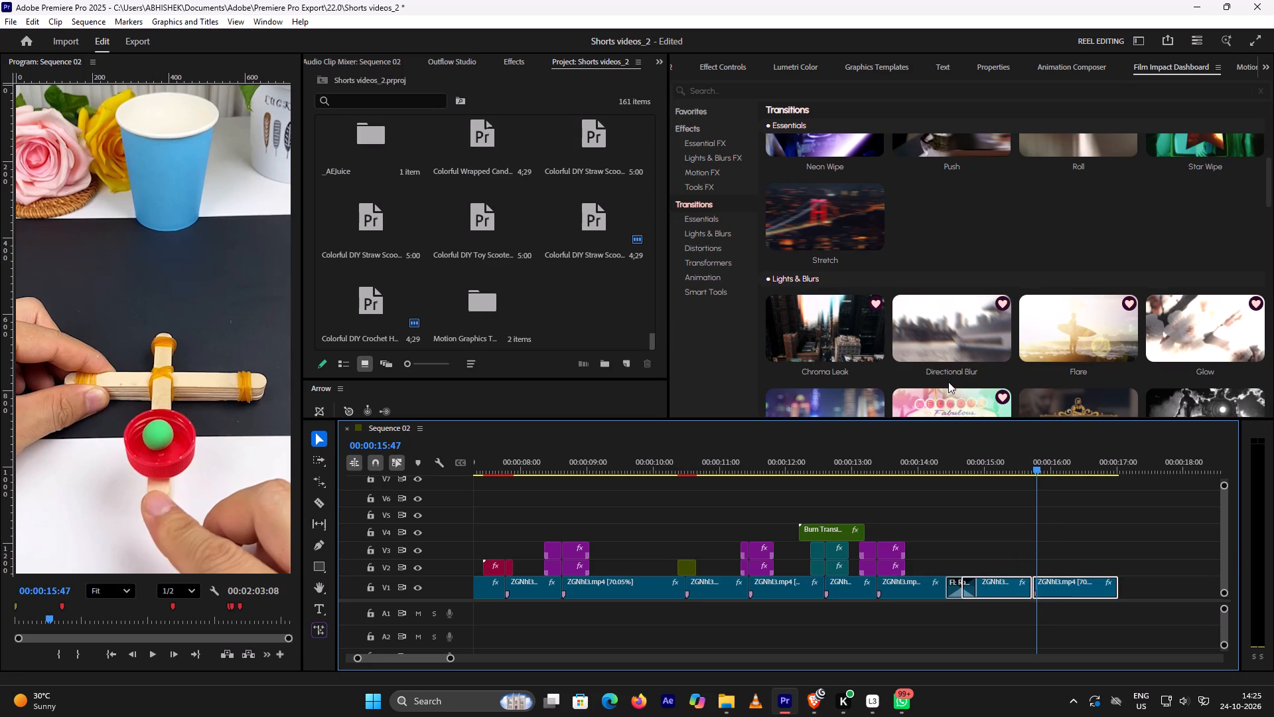
left_click(951, 372)
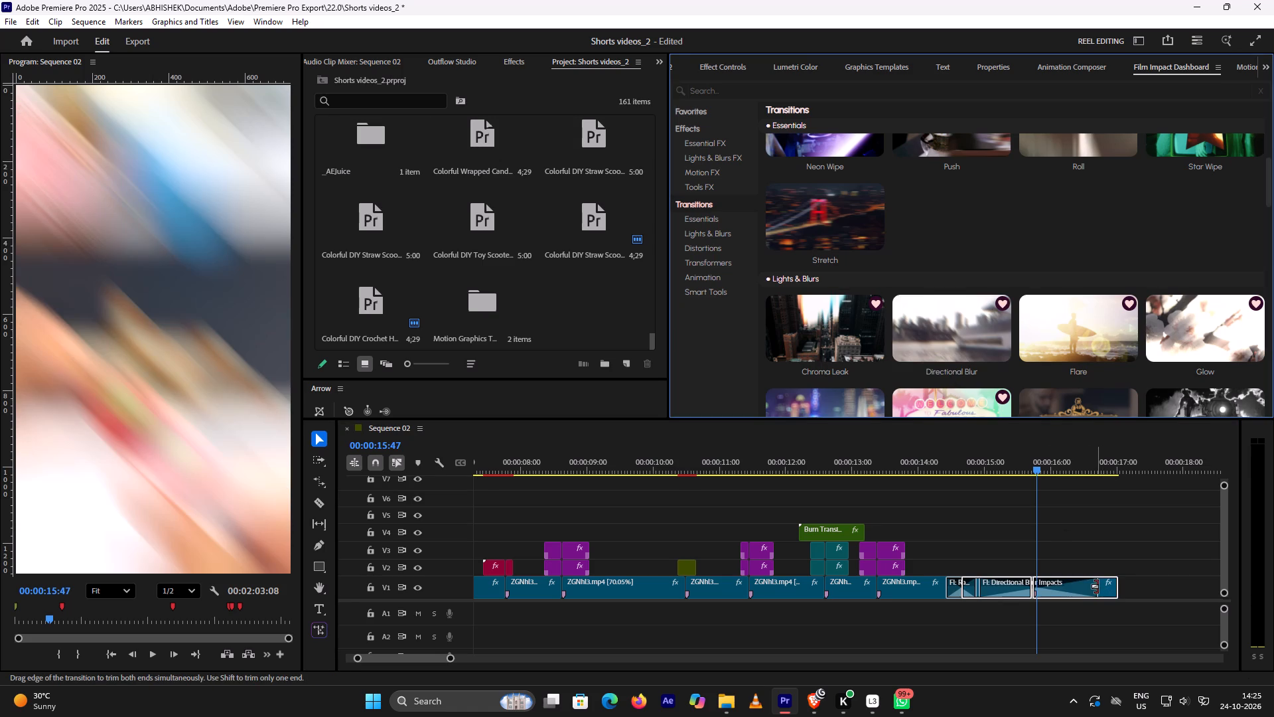
left_click_drag(1096, 586, 1051, 585)
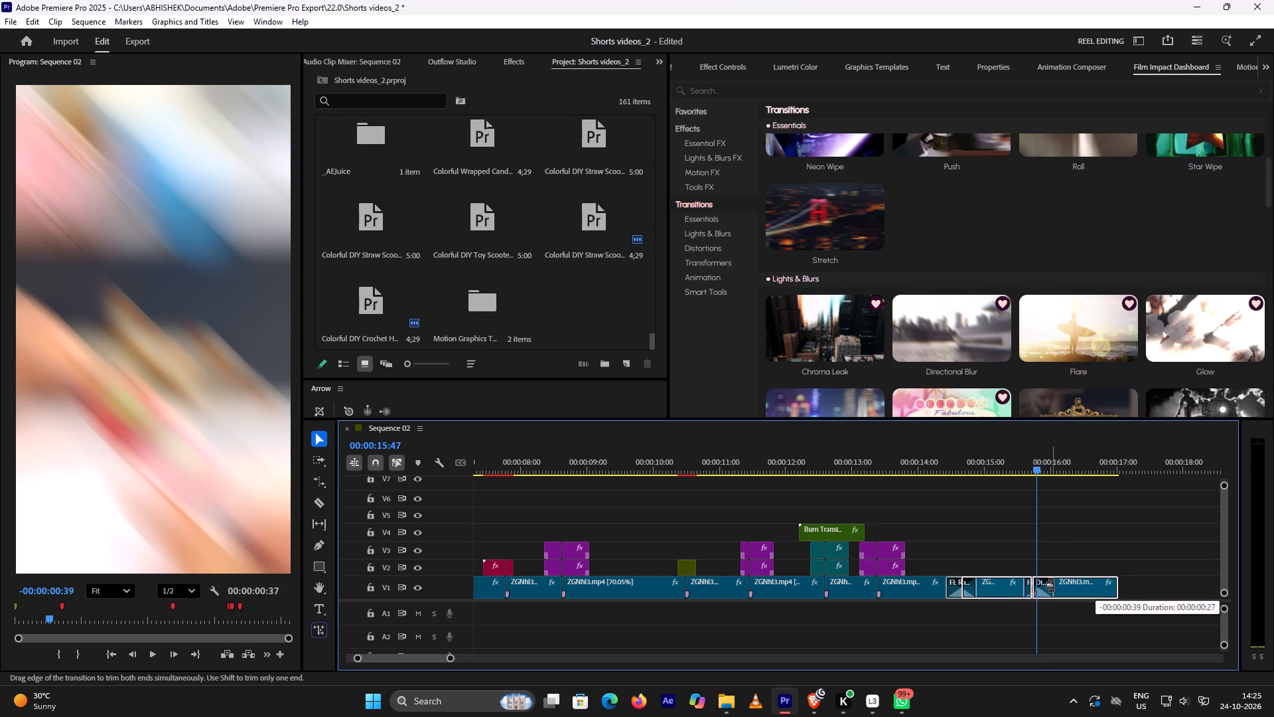
left_click_drag(1051, 585, 1055, 585)
left_click(1043, 588)
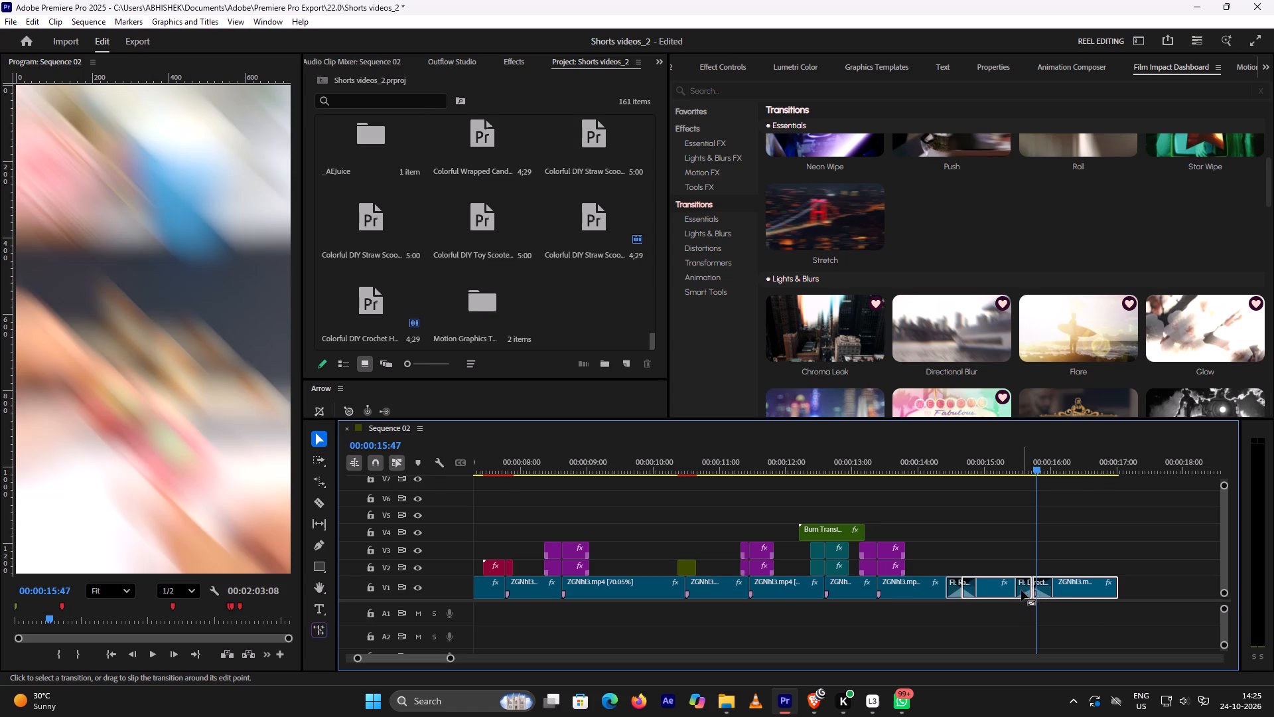
left_click(1017, 588)
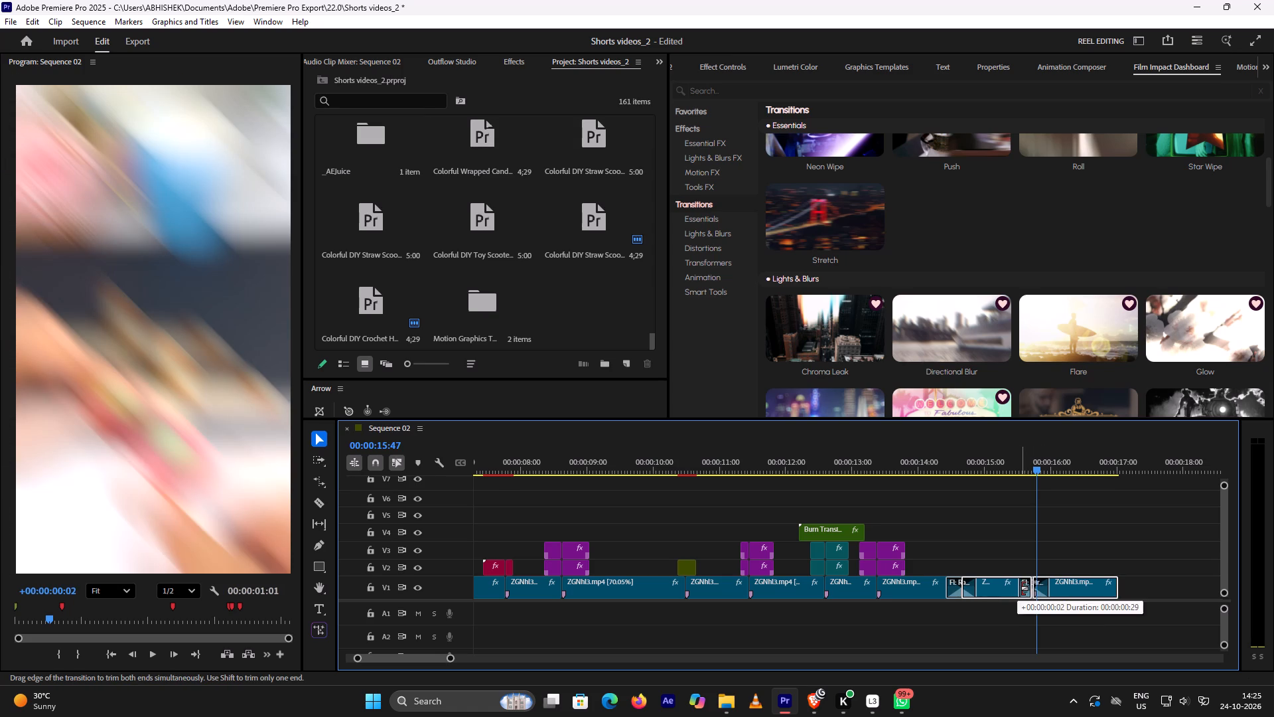
Play back the Directional Blur transition from about 15:18, and replay the end of the last V1 clip.
left_click(1006, 466)
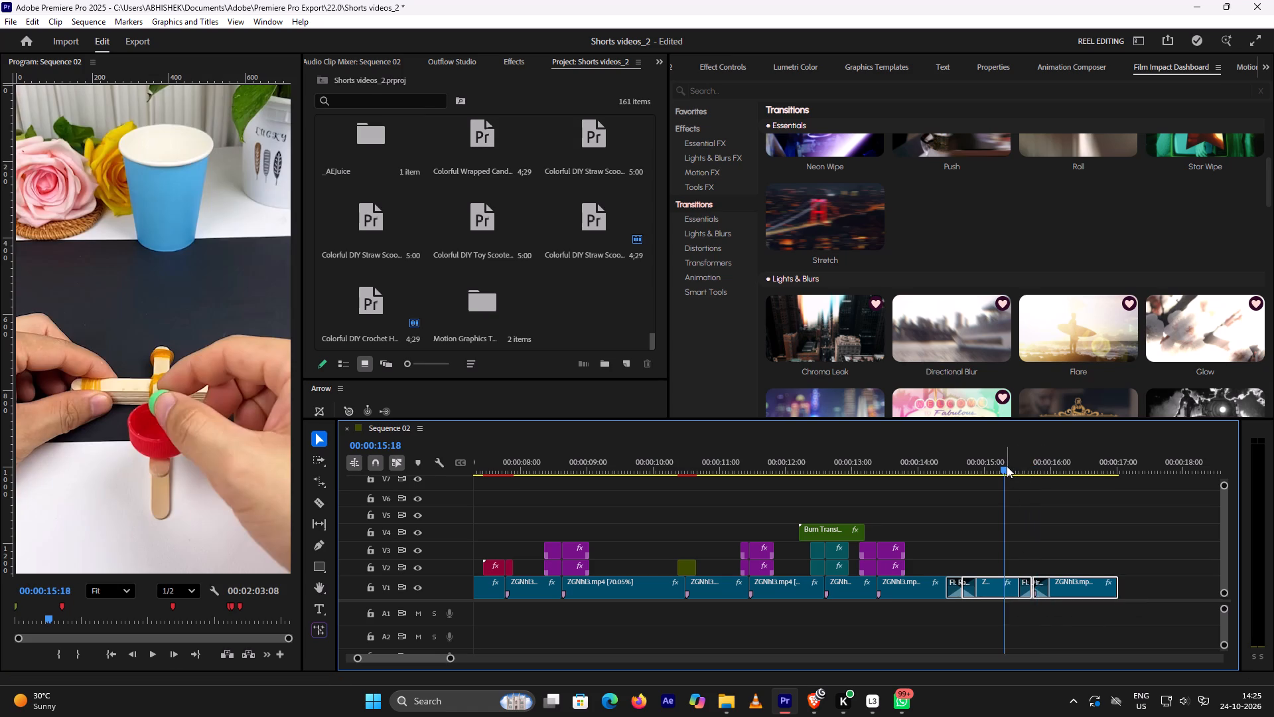
key("space")
left_click(1007, 466)
key("space")
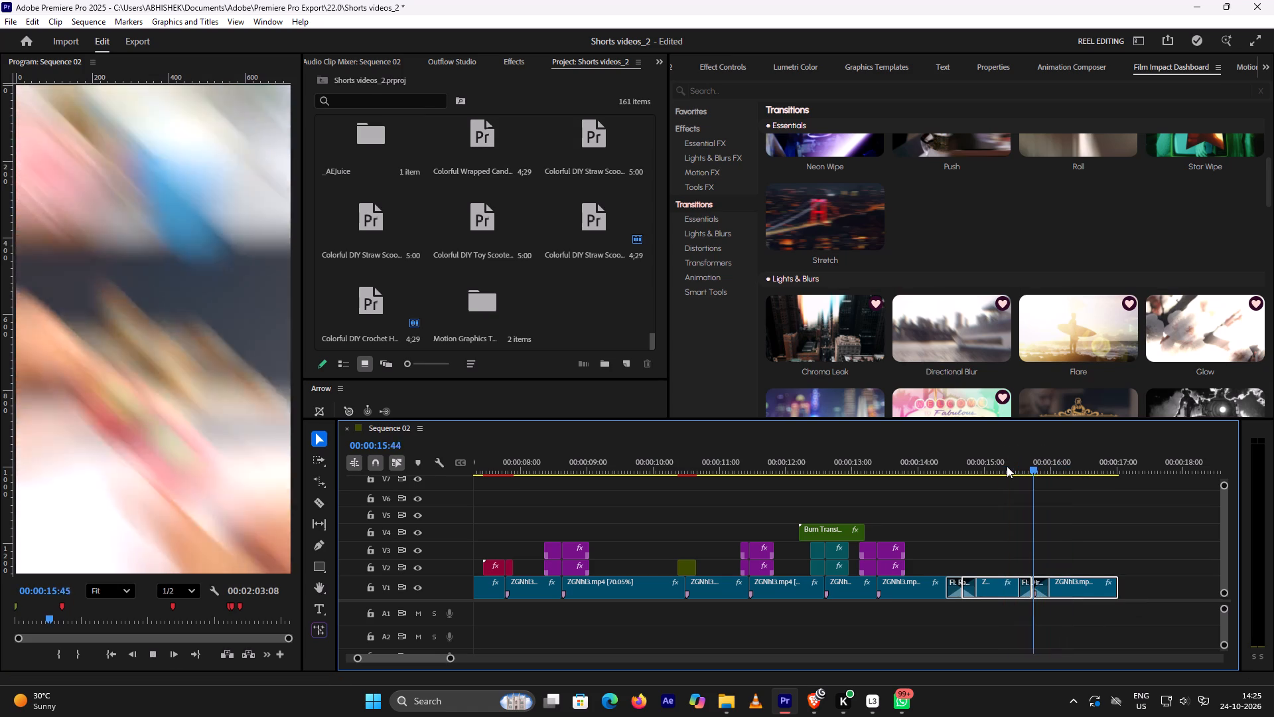
key("space")
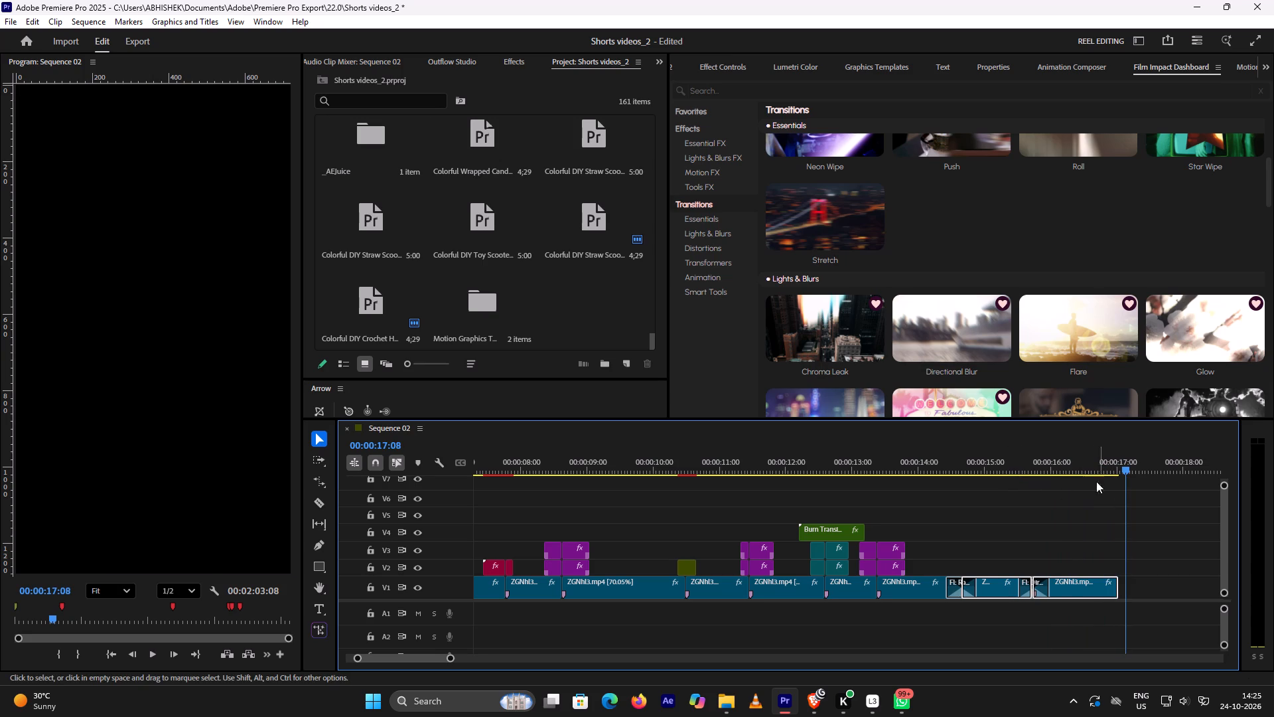
left_click(1074, 461)
key("space")
key("space")
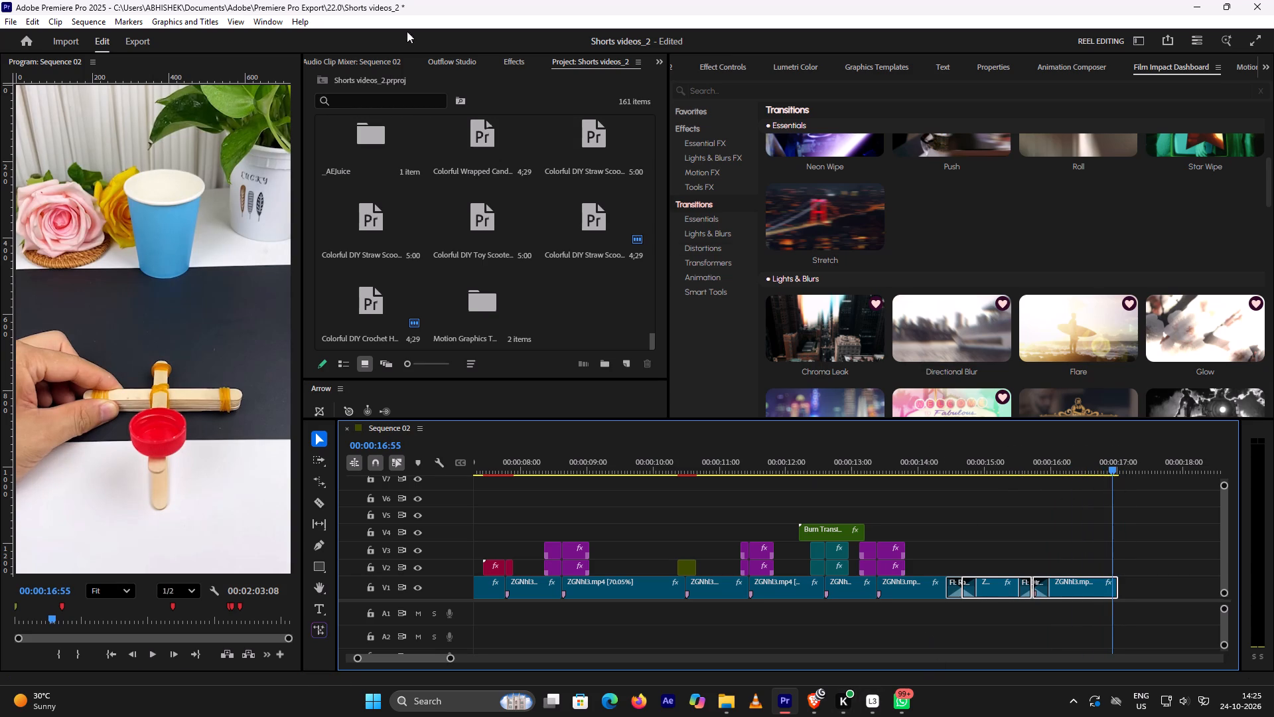